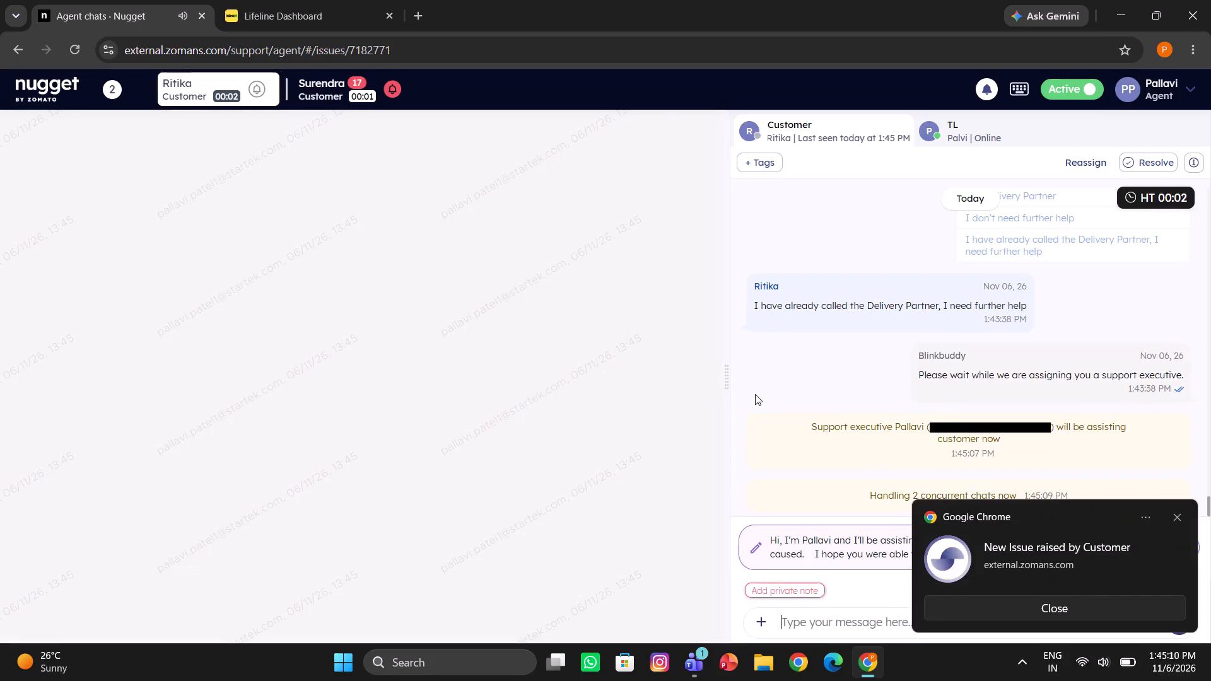
Send the suggested introduction and apology message to the customer in the open chat about the delivery partner.
click(833, 550)
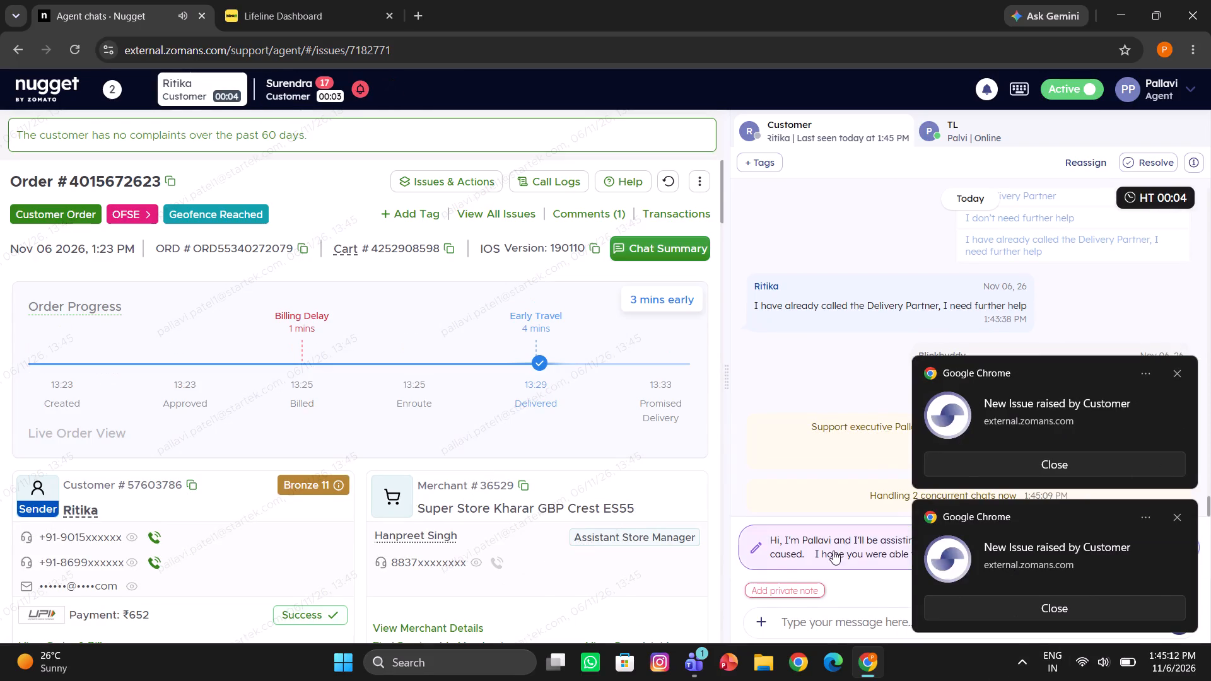
click(833, 550)
key(Return)
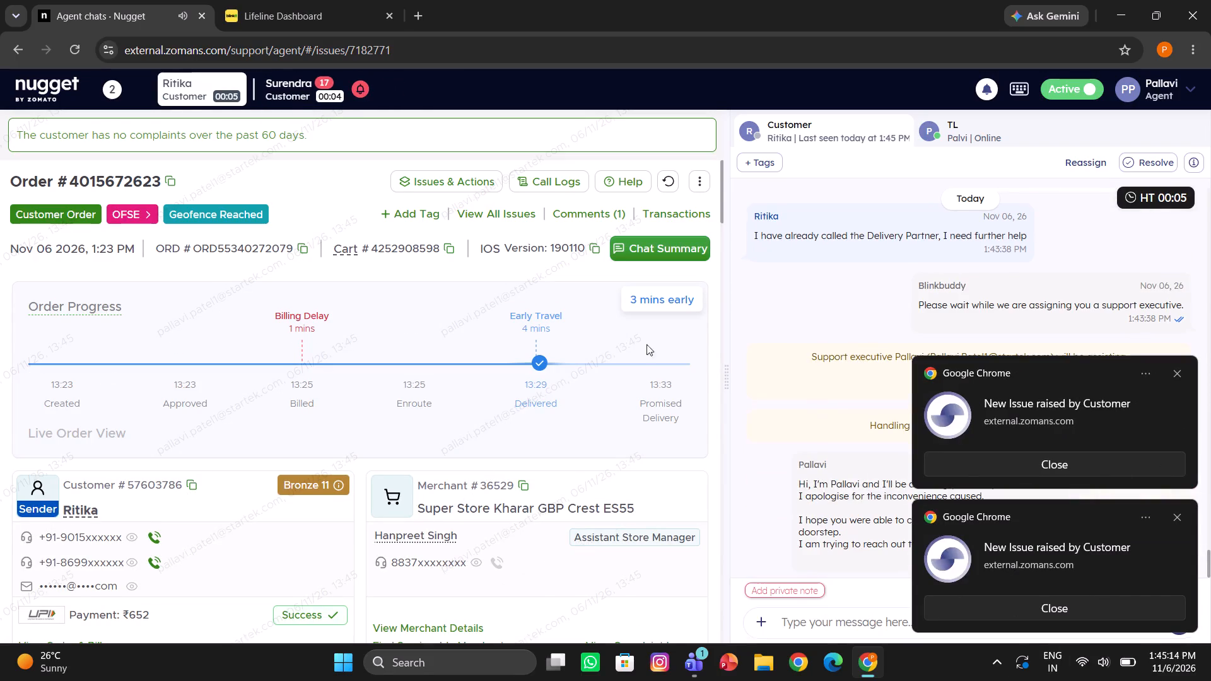
Switch to the other waiting customer's chat, Surendra, and send the suggested introduction and apology message there.
click(290, 93)
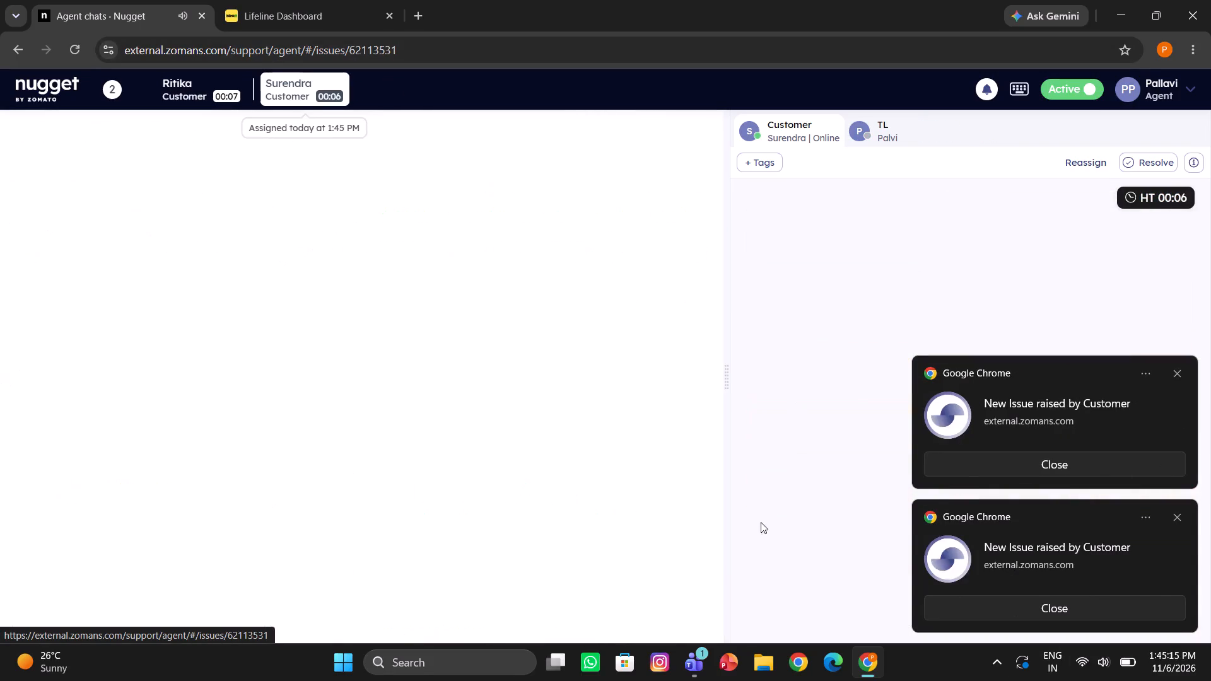
click(809, 547)
click(809, 547)
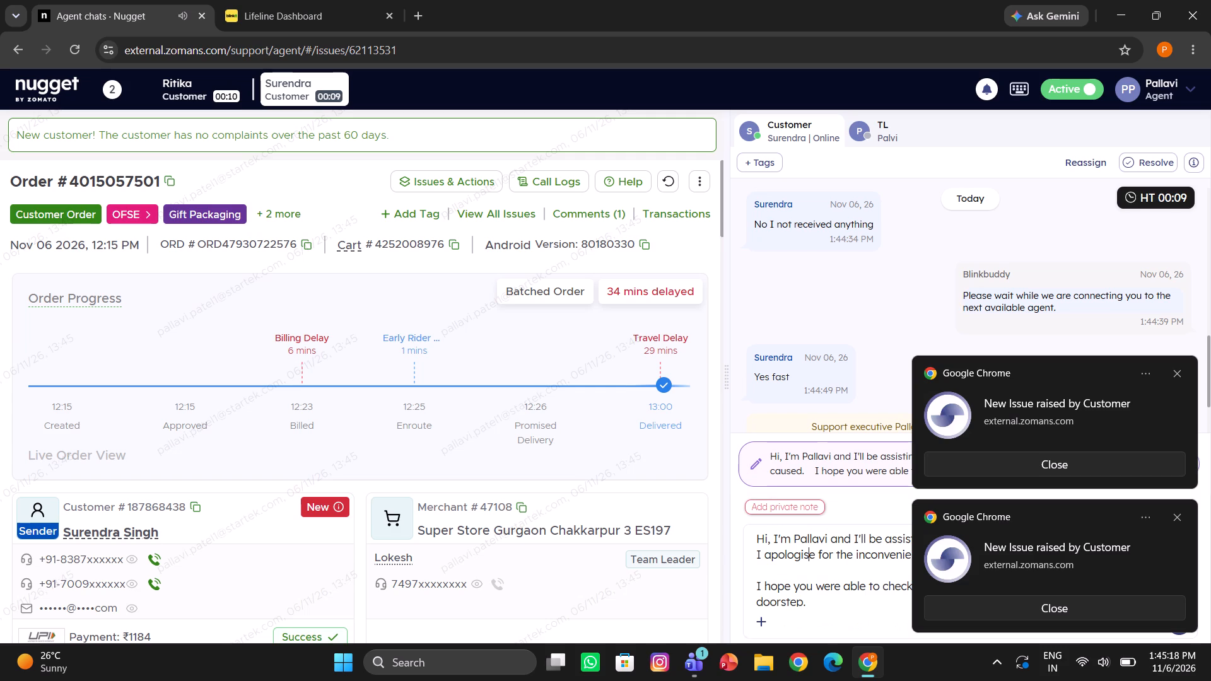
key(Return)
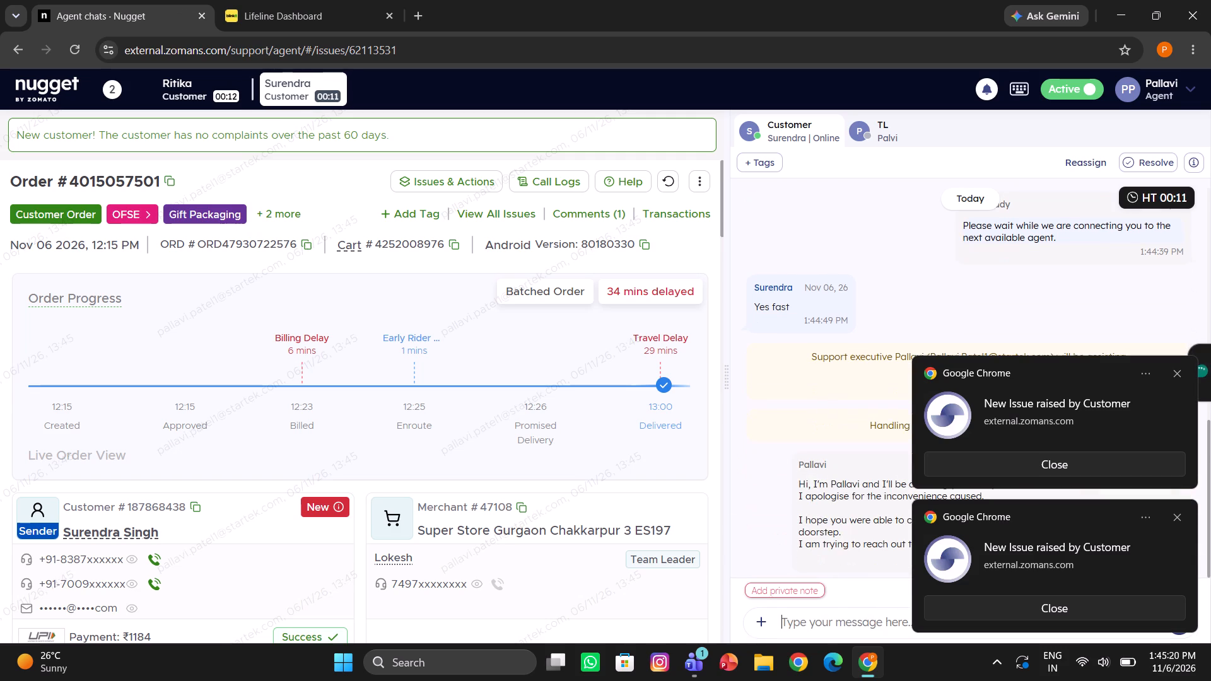
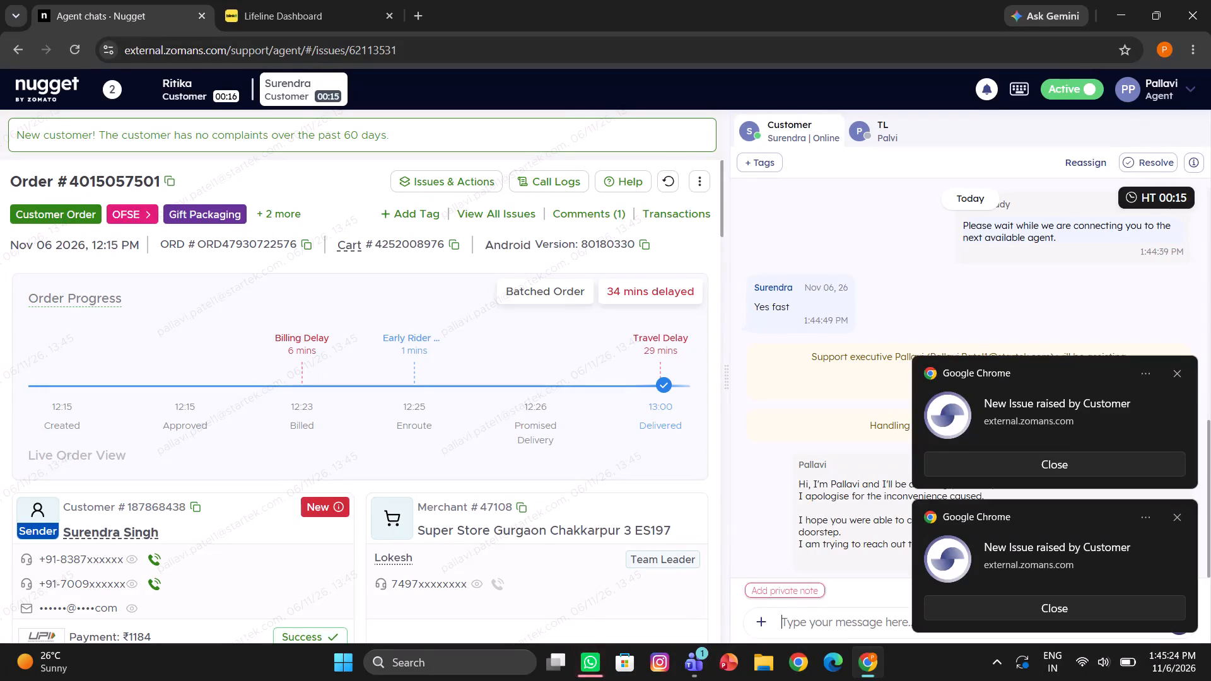
Initiate a call to the delivery rider assigned to Surendra's delayed order, going ahead with the callback to the agent's phone.
scroll(476, 499, down, 2)
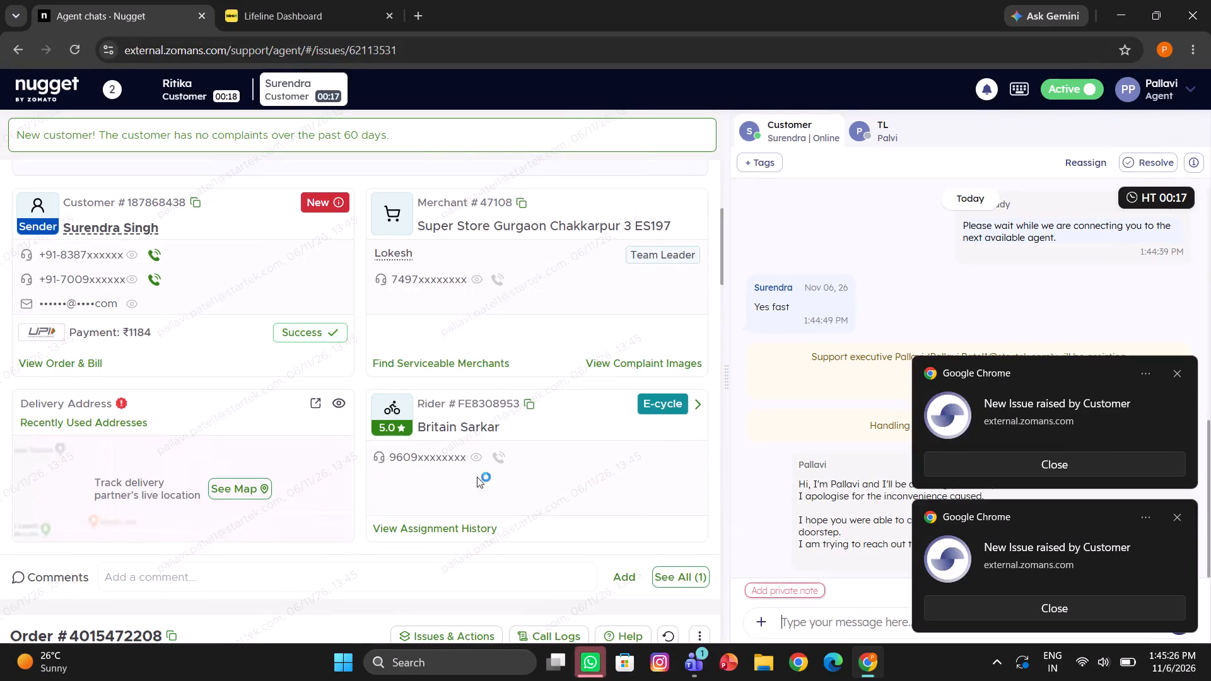
click(500, 460)
click(639, 468)
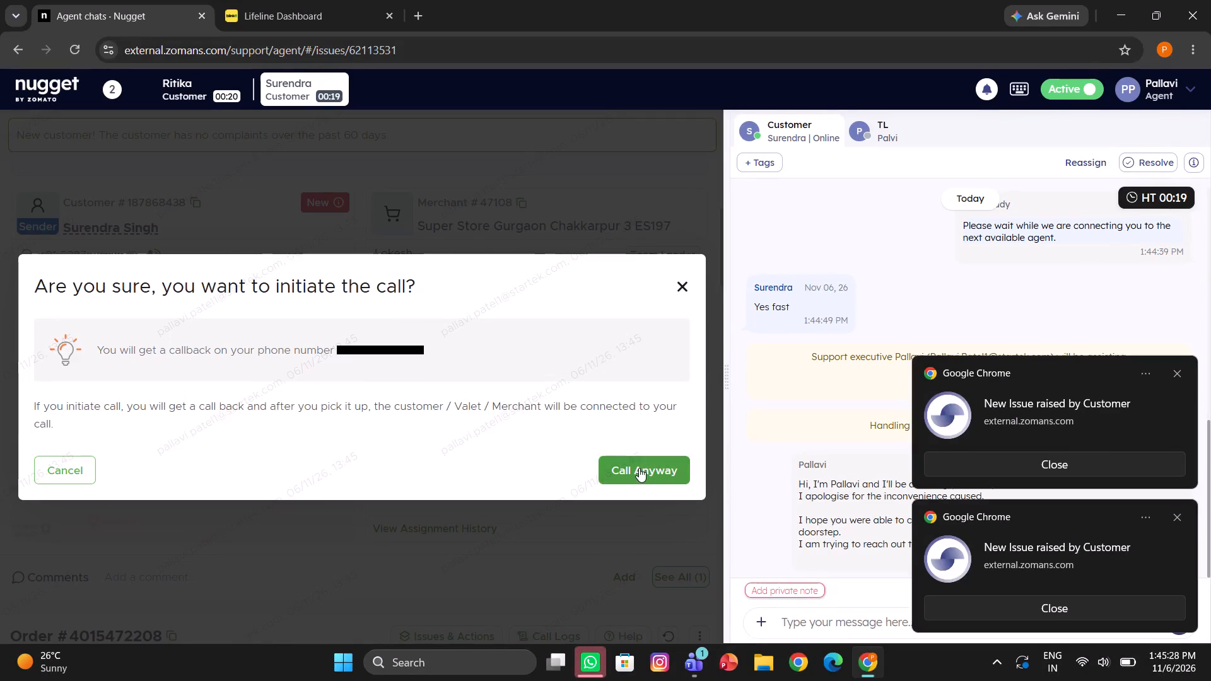
Add the private note "called dp" to Surendra's chat.
click(778, 593)
text(called dp)
click(764, 450)
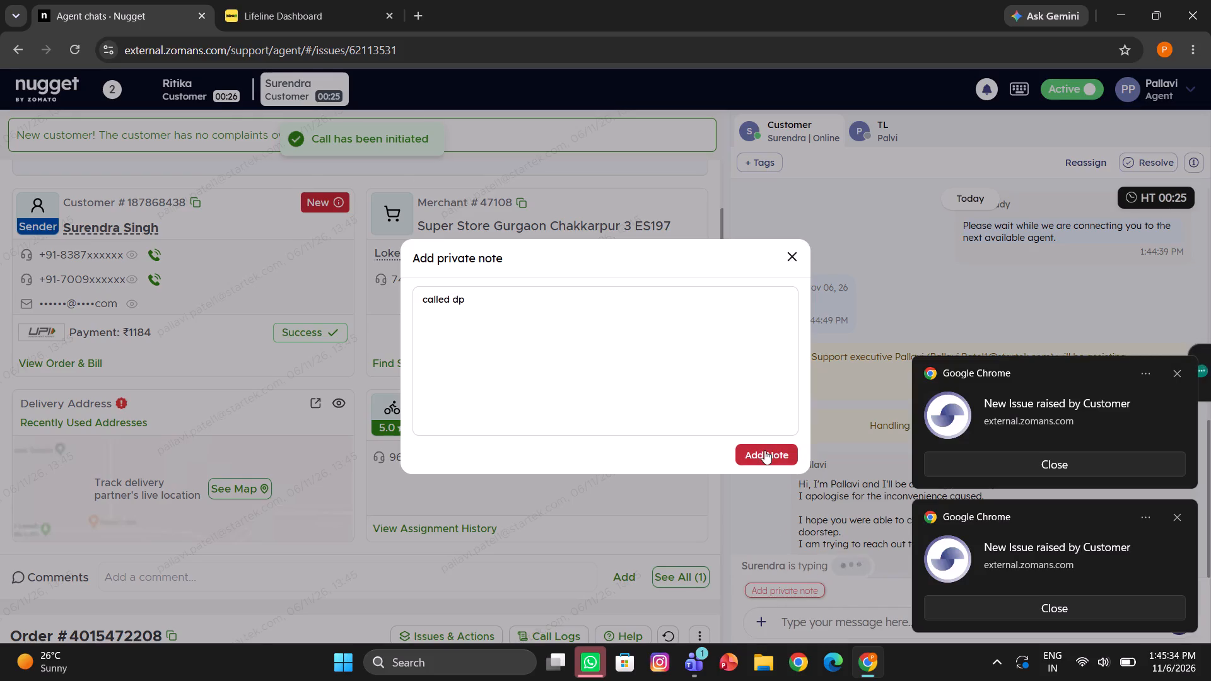
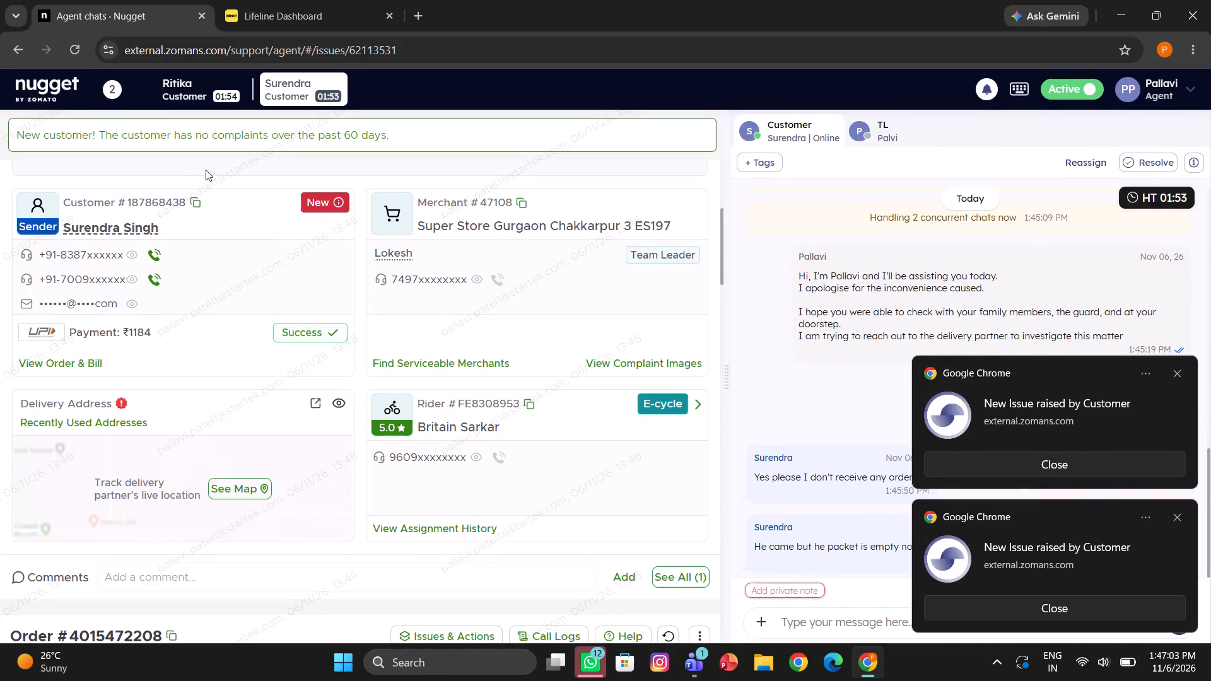
Initiate another call to the e-cycle rider assigned to Surendra's order, going ahead with the callback to the agent's phone.
click(498, 465)
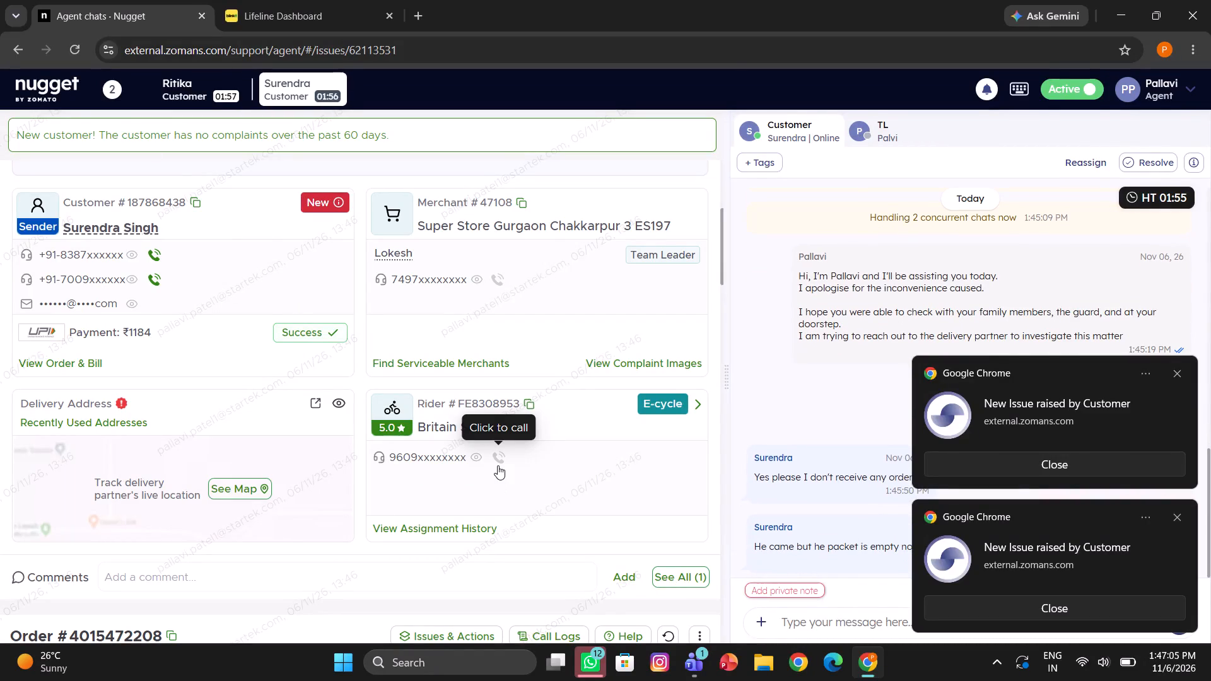
click(655, 482)
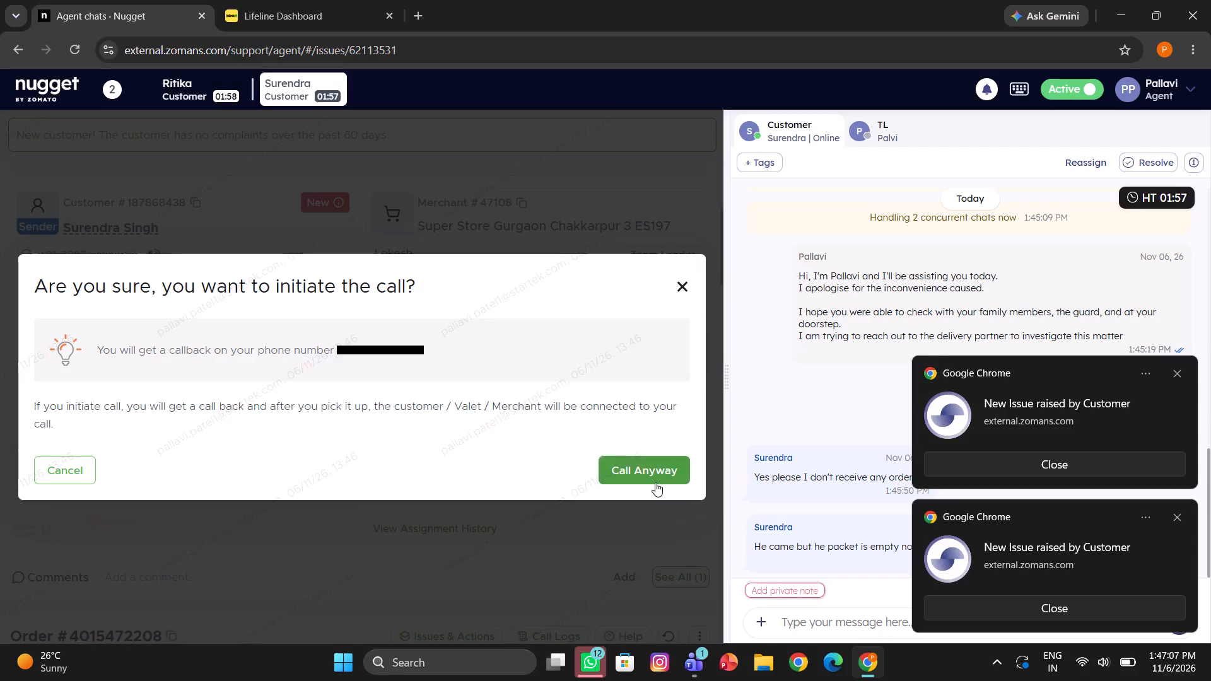
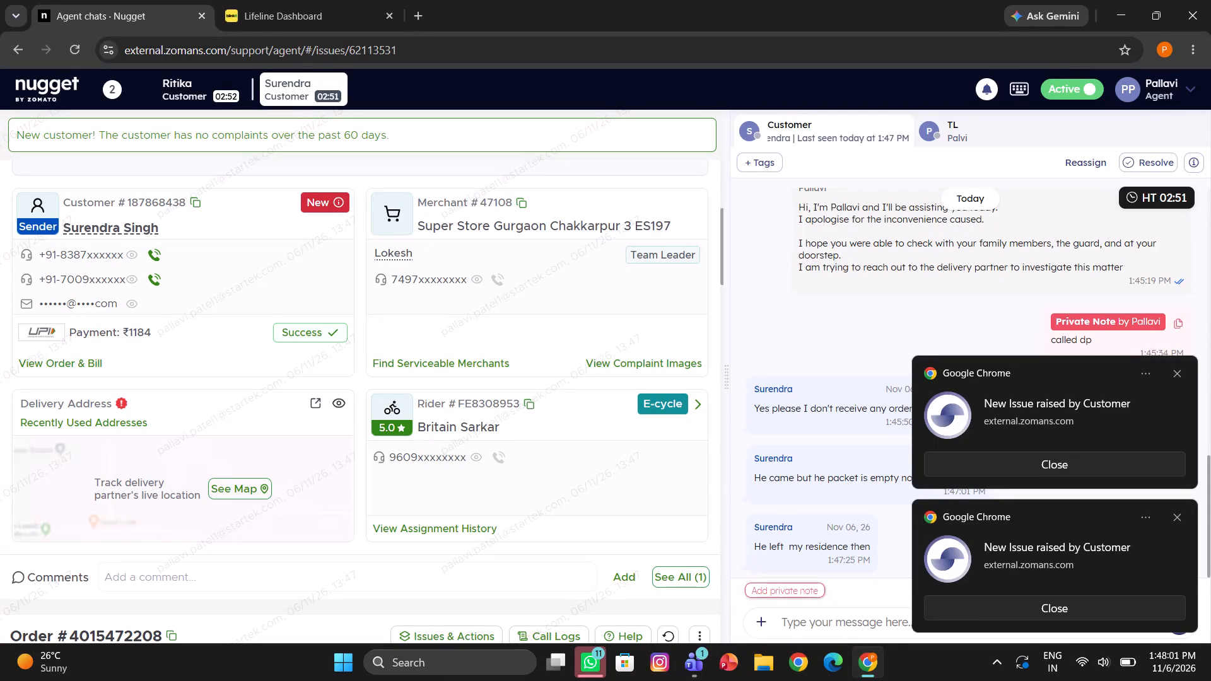
Bring up the canned responses for a reply in Surendra's customer chat.
click(805, 621)
text(/)
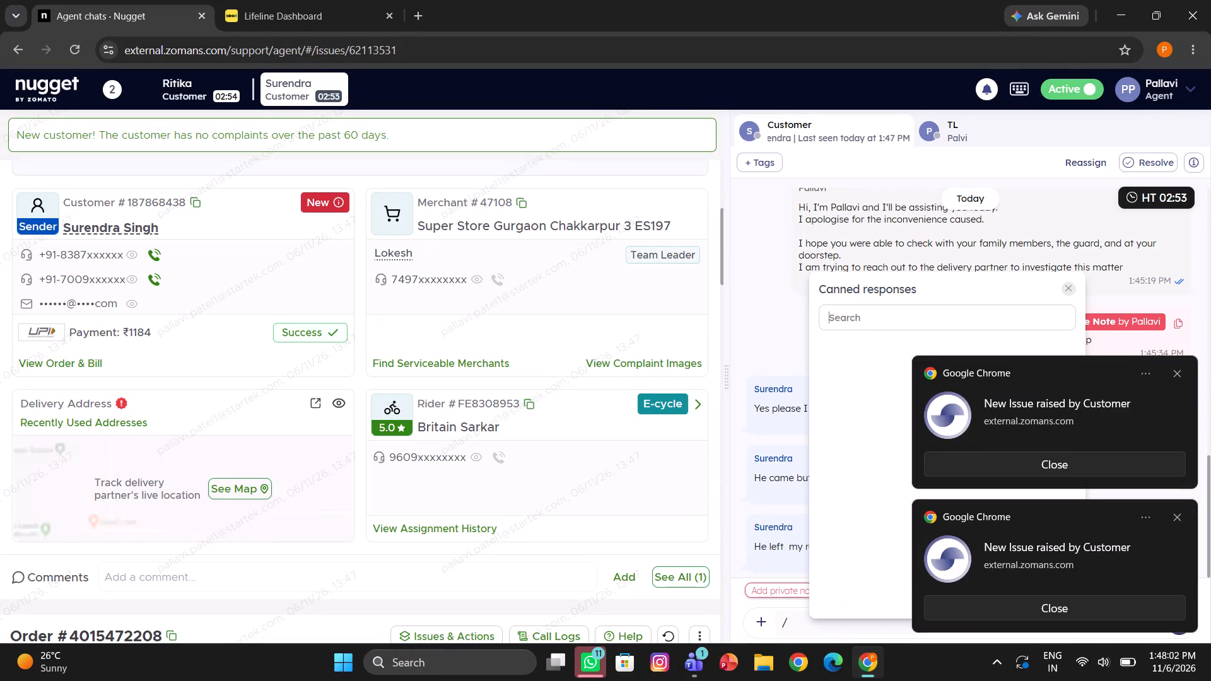
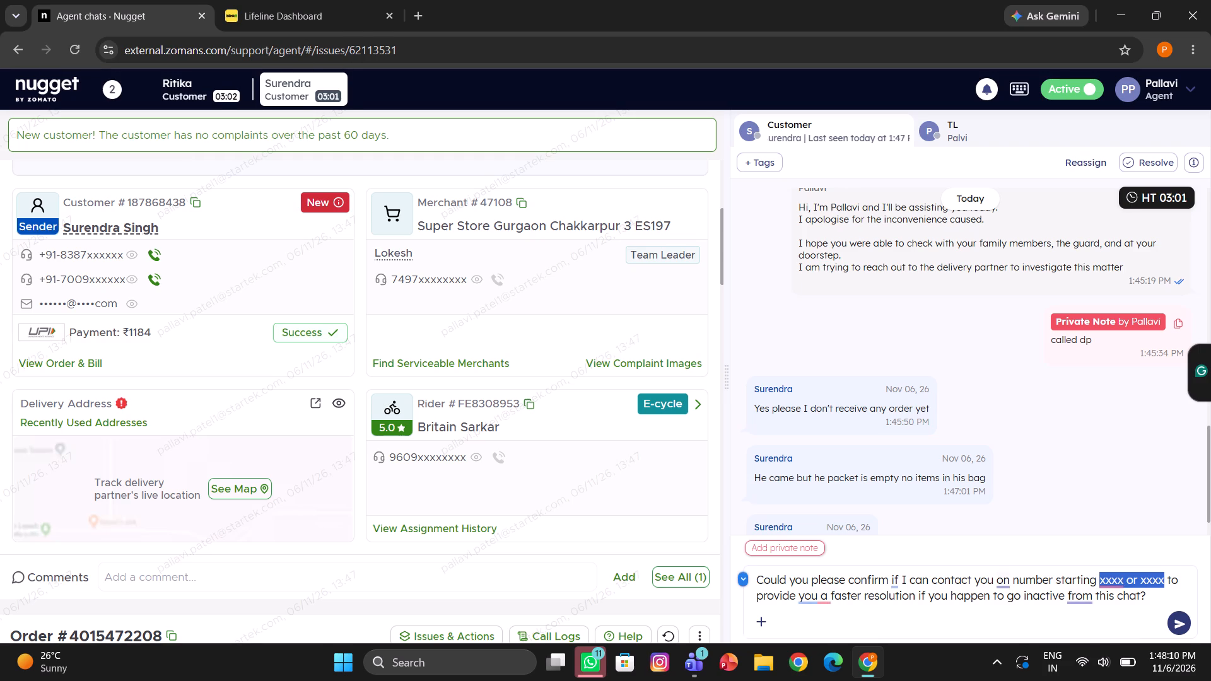
Replace the number placeholder with the first four digits of Surendra's first listed phone number and send the contact-permission message.
key(BackSpace)
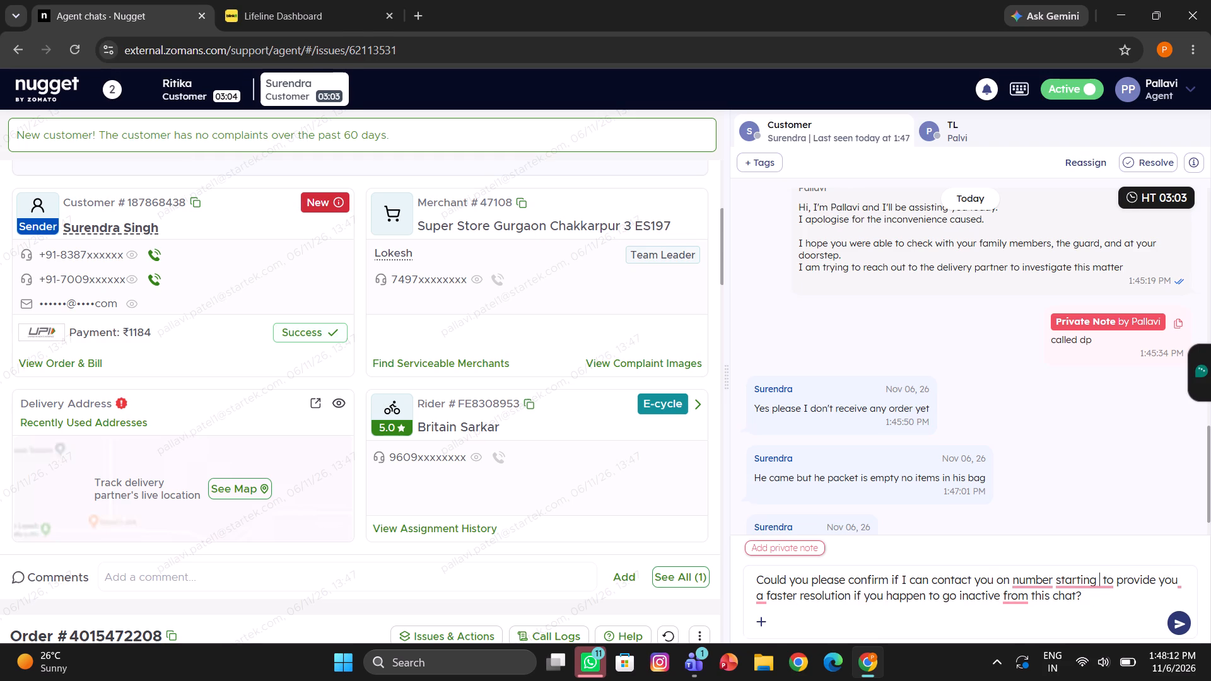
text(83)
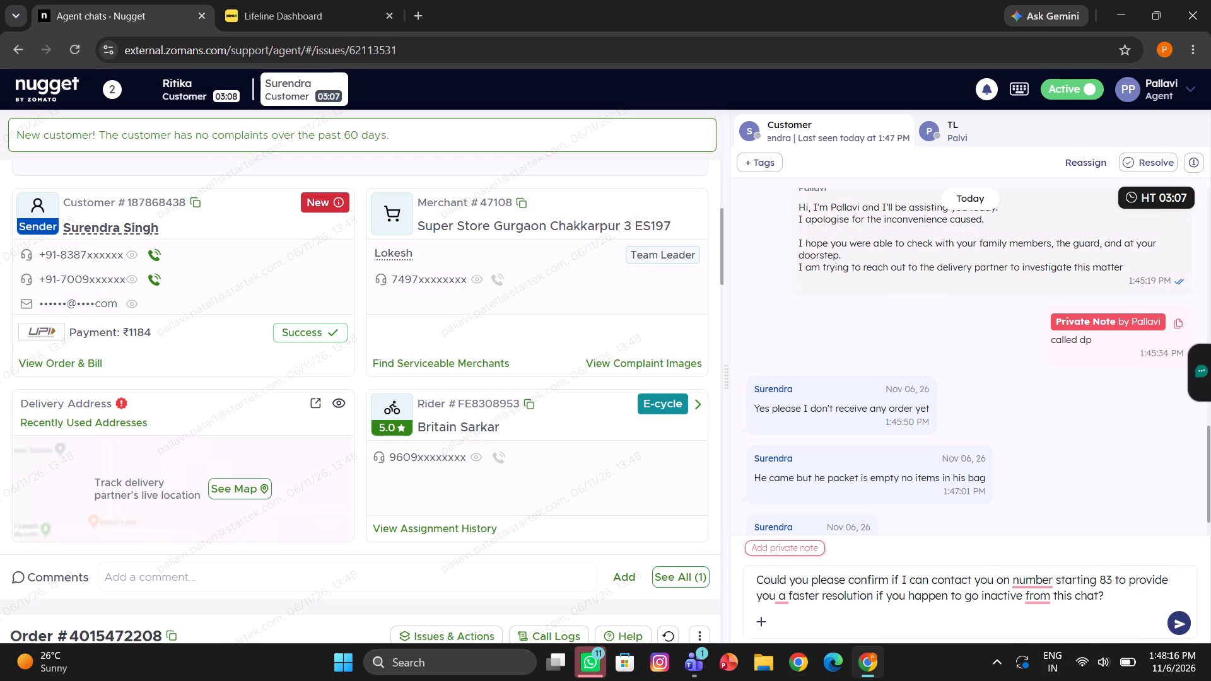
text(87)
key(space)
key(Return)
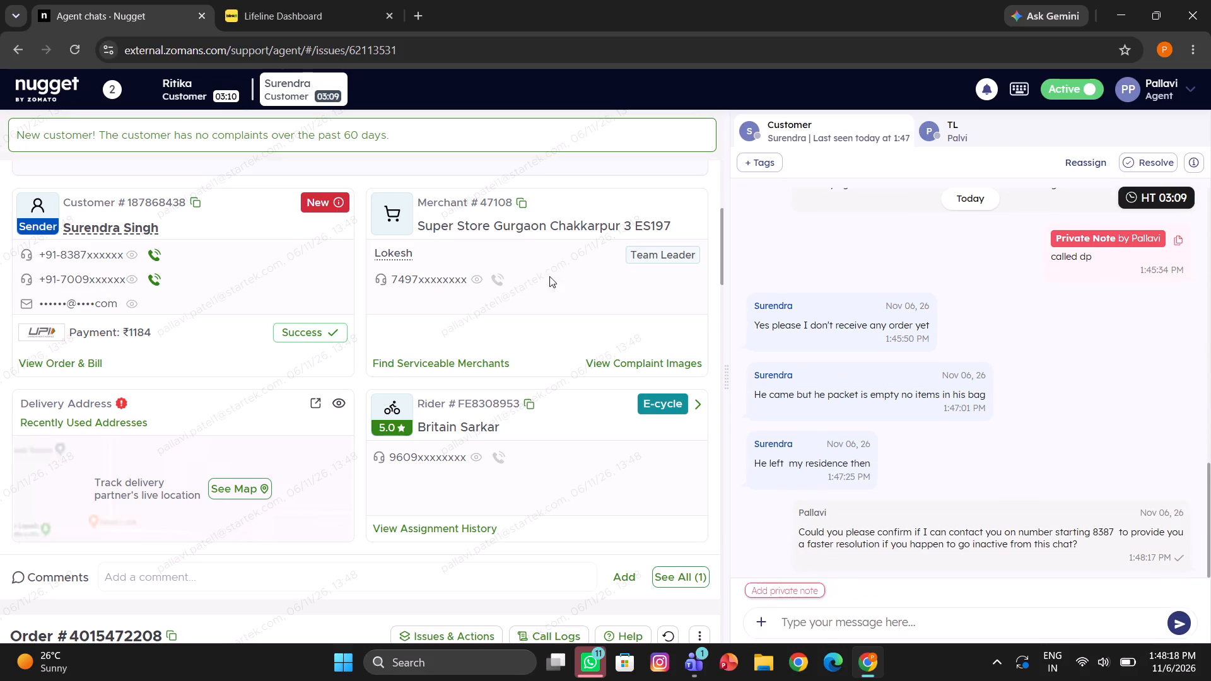
Switch to Ritika's customer chat and initiate a call to the rider assigned to the order.
click(184, 90)
scroll(891, 492, down, 2)
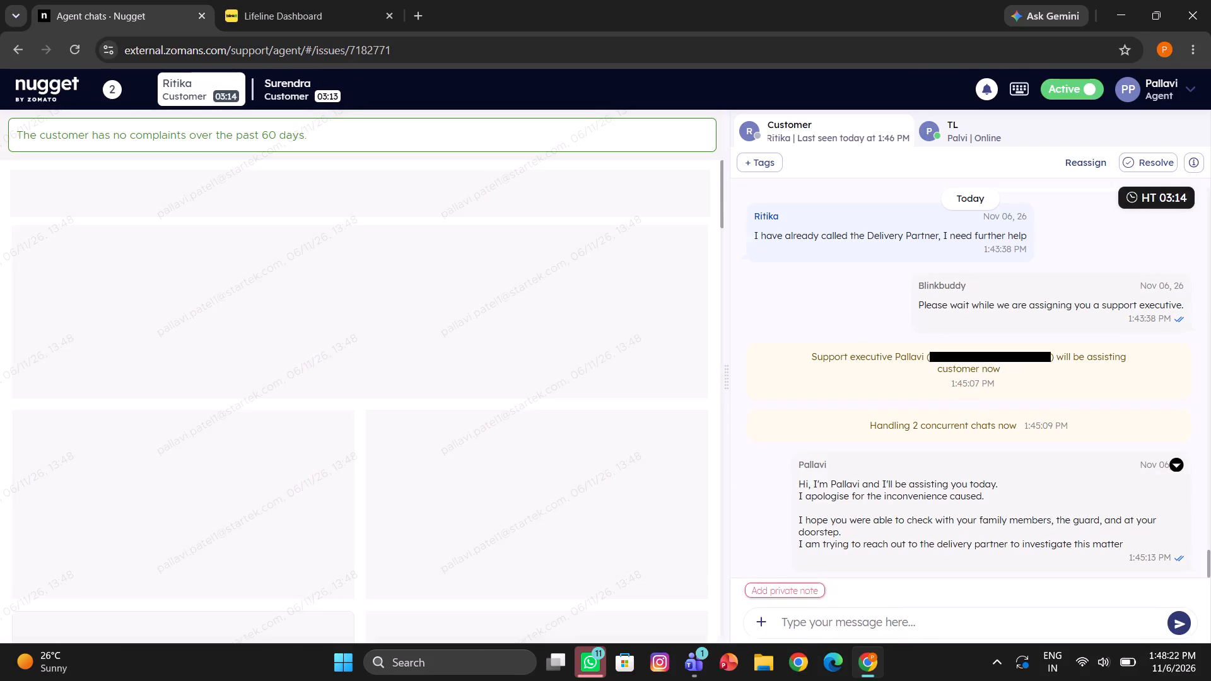
scroll(891, 492, down, 3)
scroll(628, 513, down, 2)
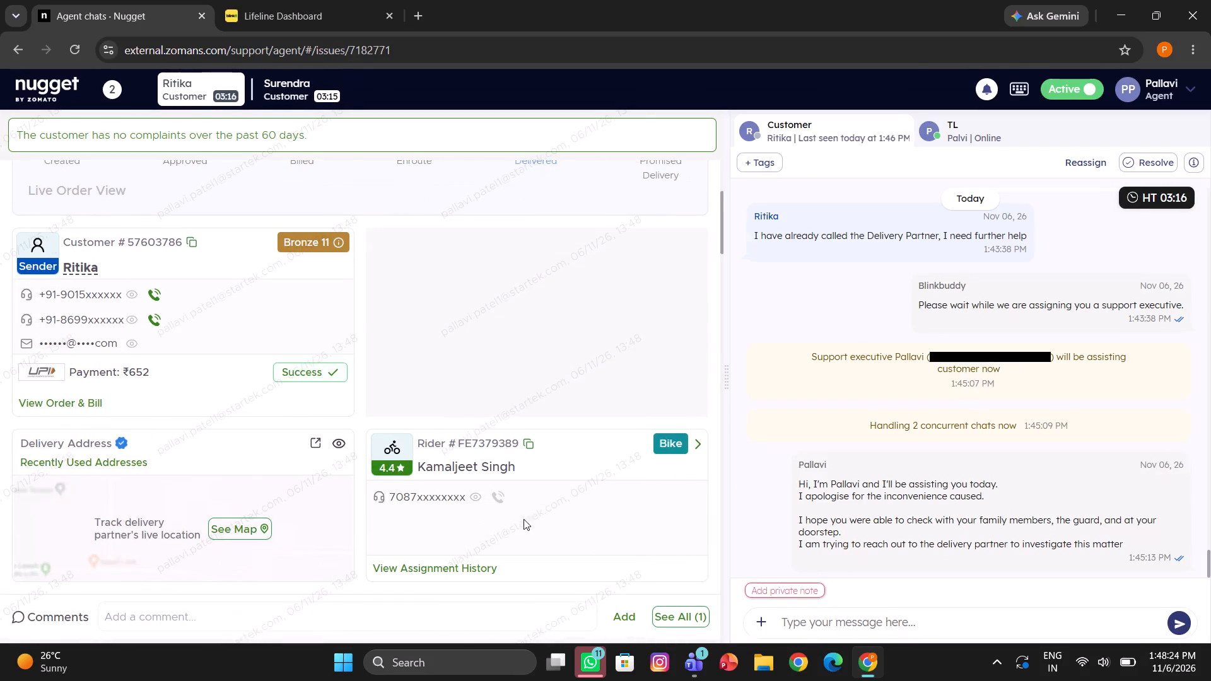
click(498, 501)
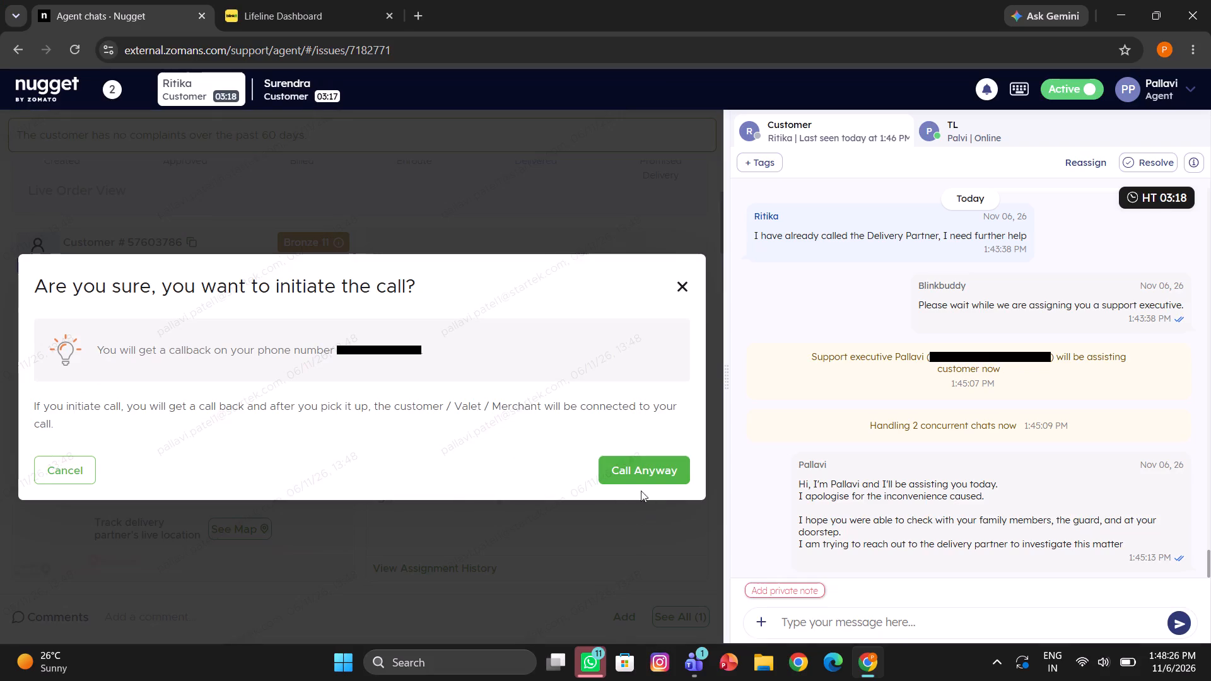
click(632, 480)
Add the private note "called dp" to Ritika's chat.
click(791, 591)
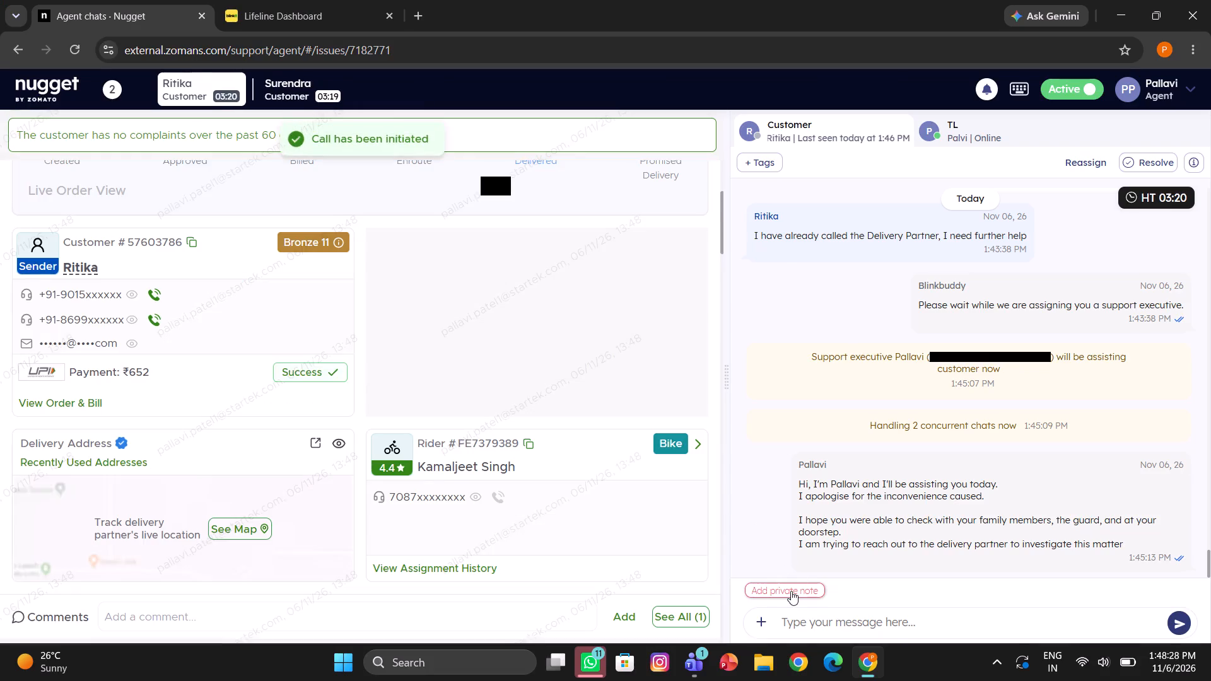
text(called dp)
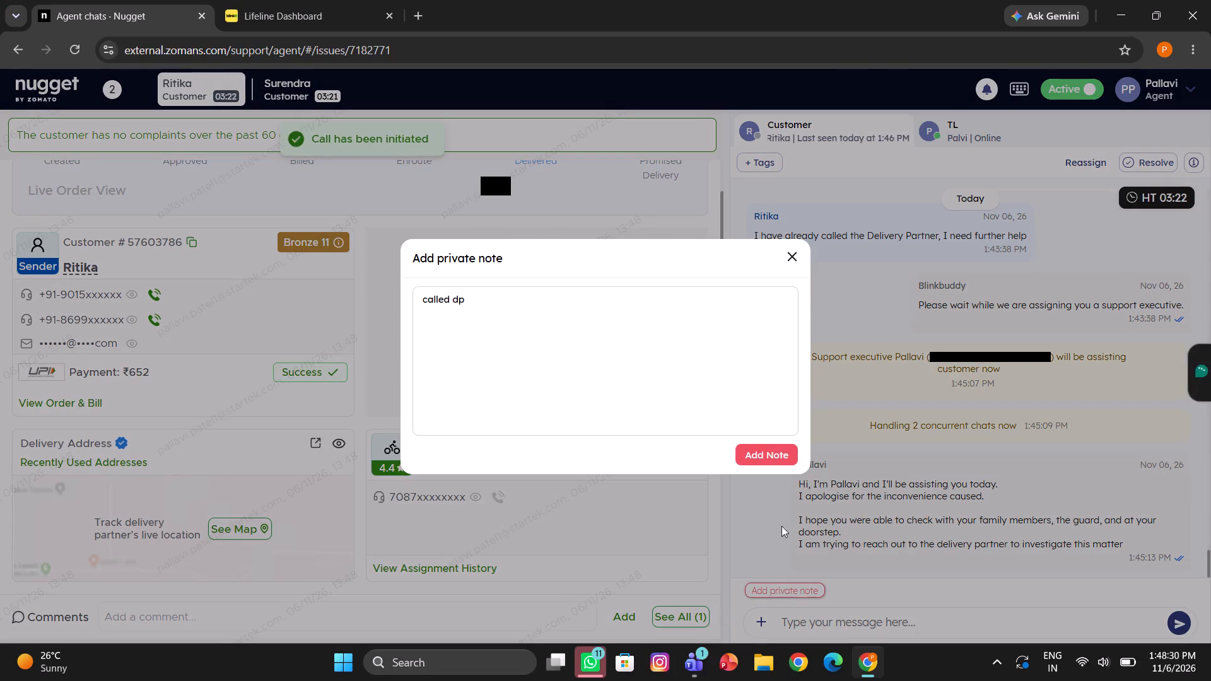
click(741, 456)
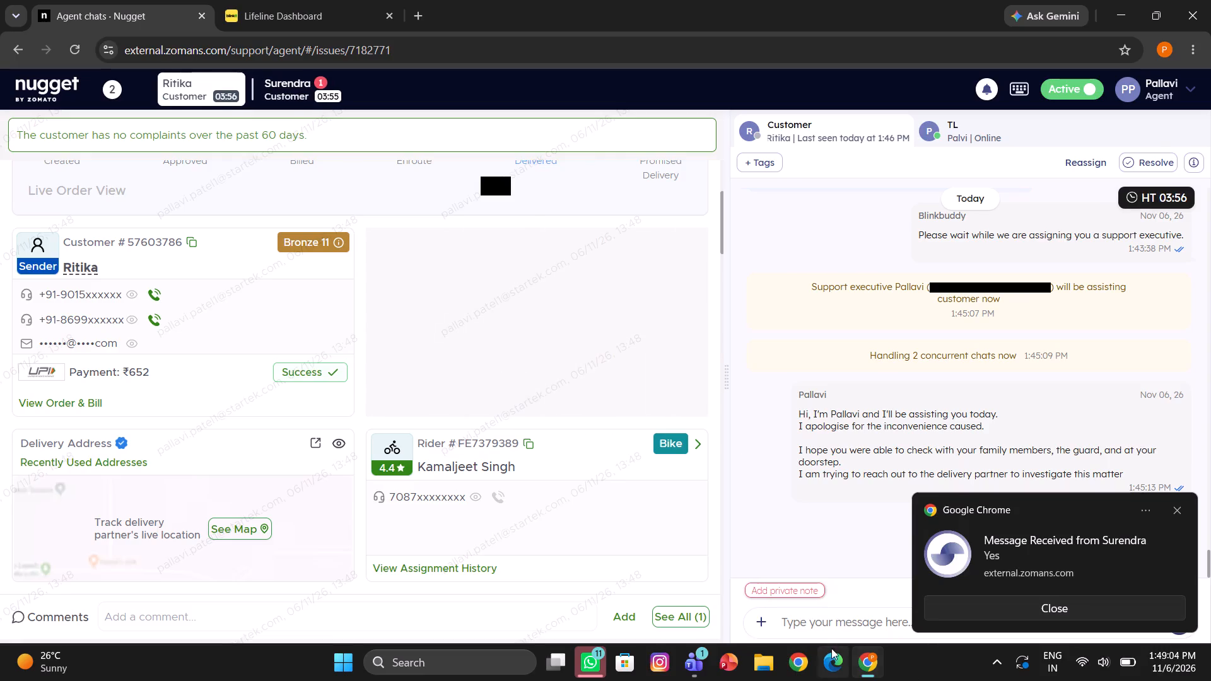
Look up canned responses with "/th" for a reply in Ritika's chat.
click(805, 630)
text(/th)
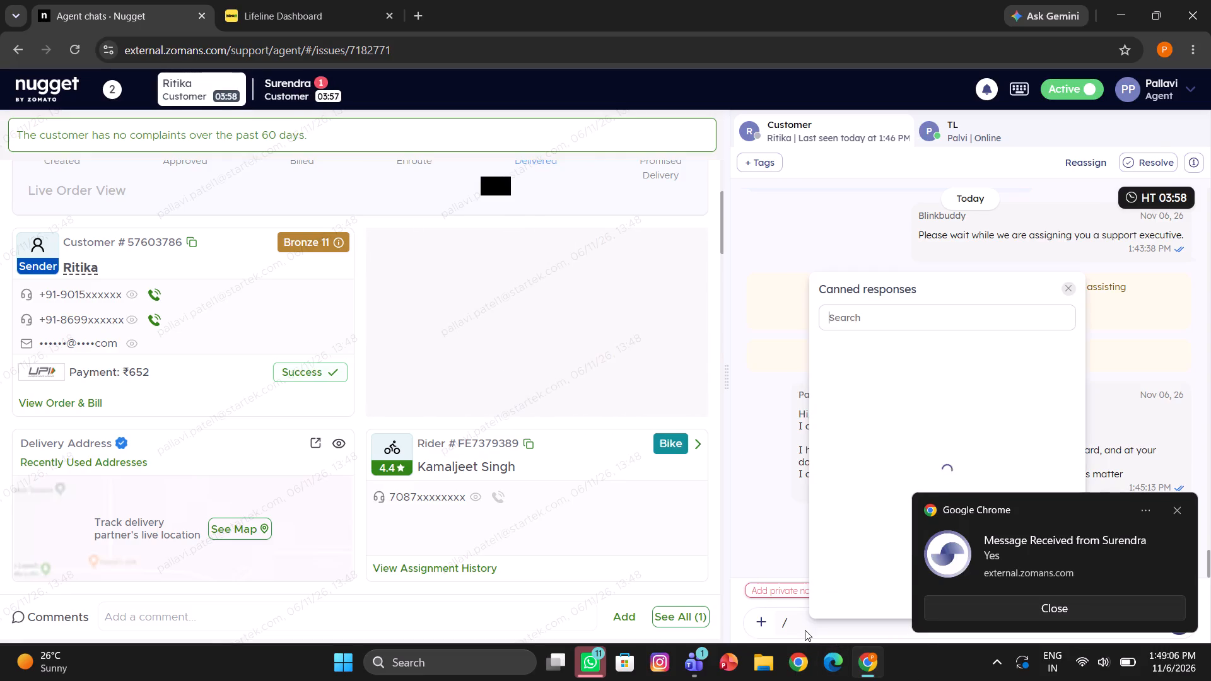
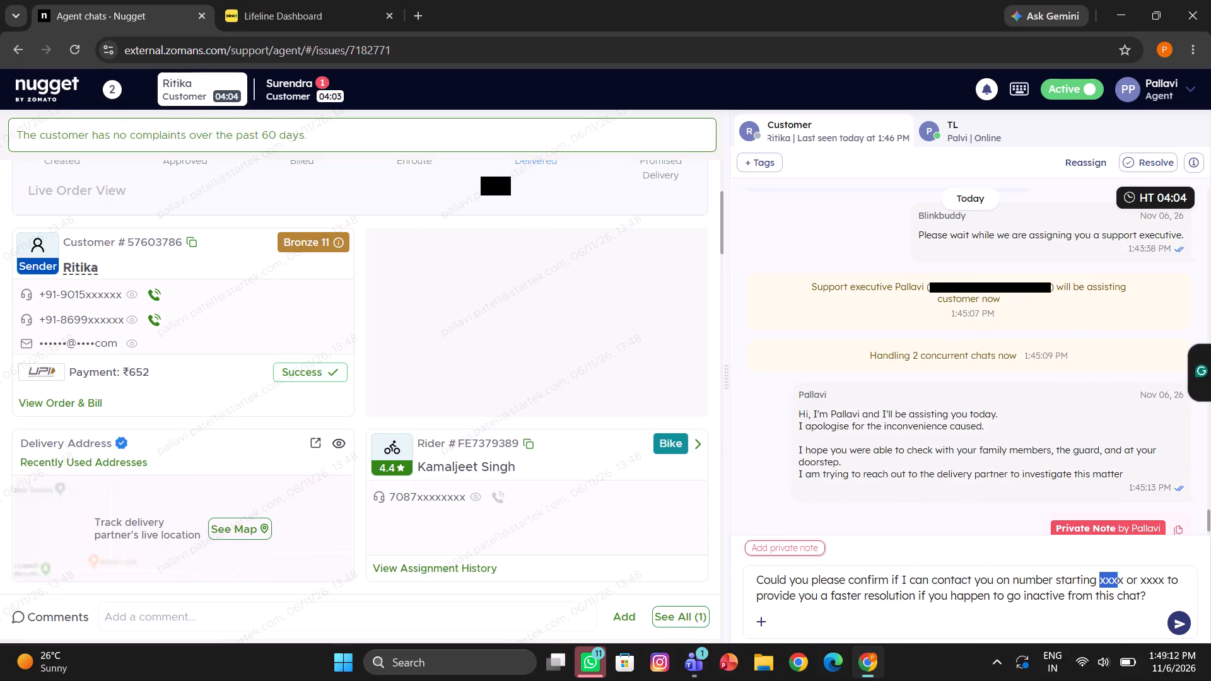
Replace both number placeholders with only the first four digits of Ritika's first listed phone number and send the contact-permission message.
drag(1137, 571, 1162, 575)
key(BackSpace)
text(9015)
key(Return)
Add the tag matching "mdnd" to Ritika's order.
scroll(404, 208, up, 8)
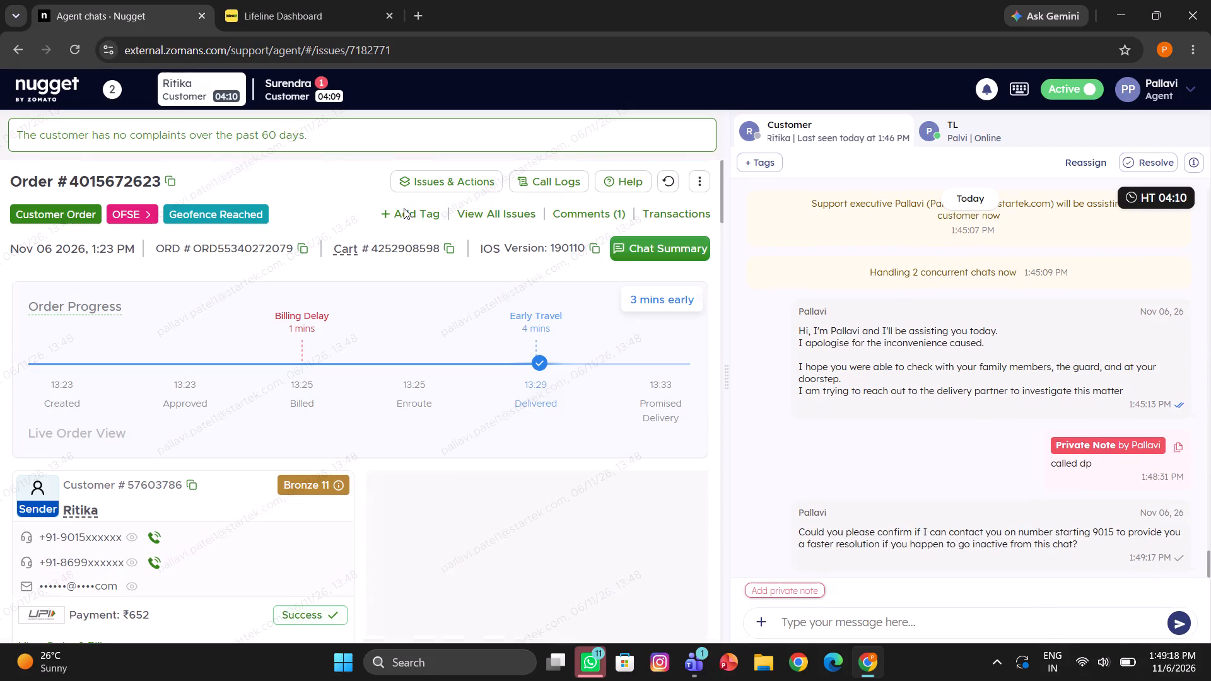
click(412, 211)
text(mdnd)
click(361, 279)
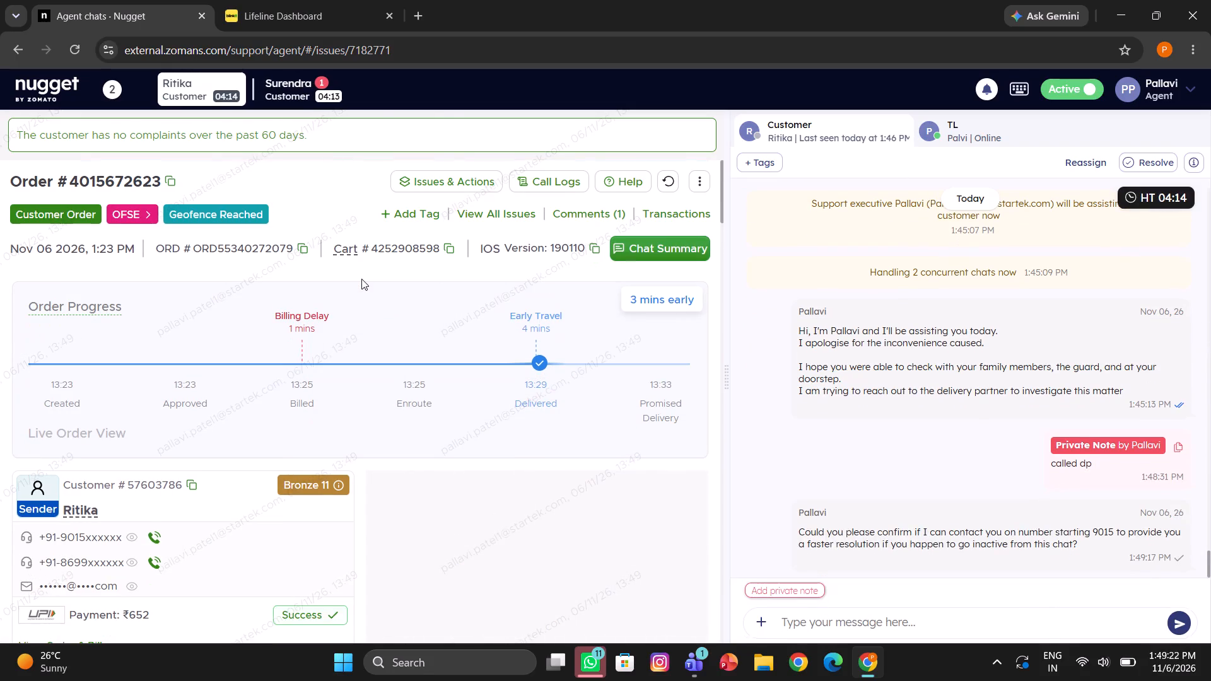
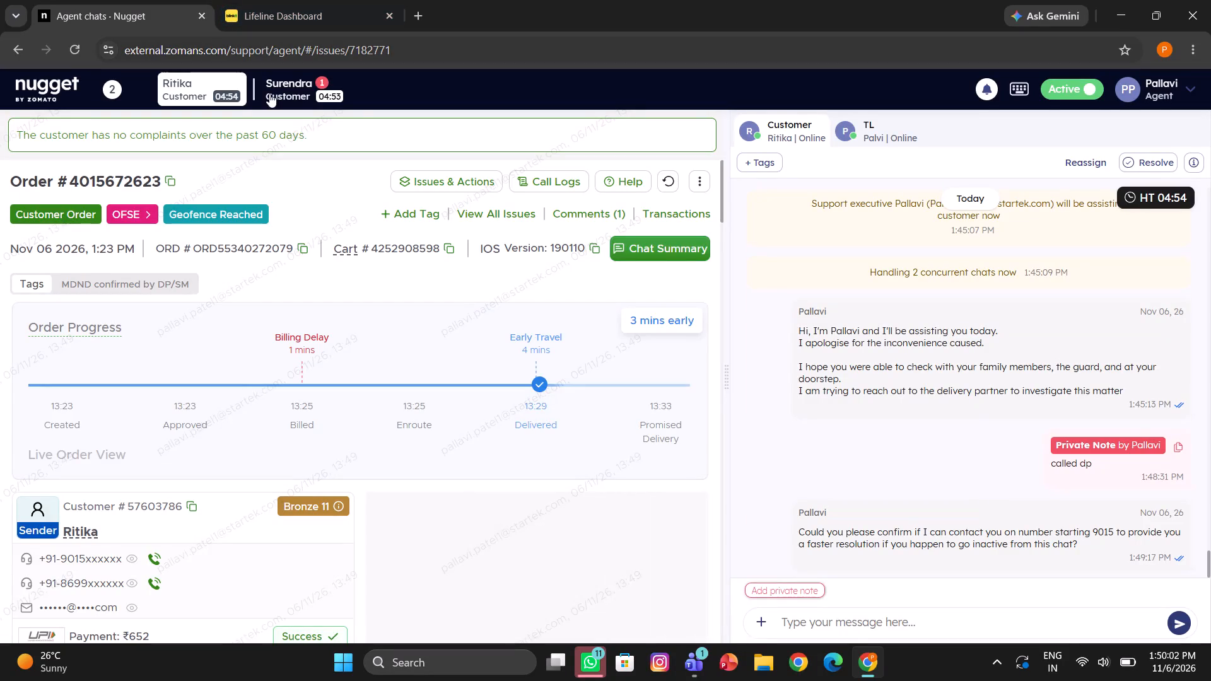
Switch to Surendra's chat and add the private note "dp-ur".
click(269, 93)
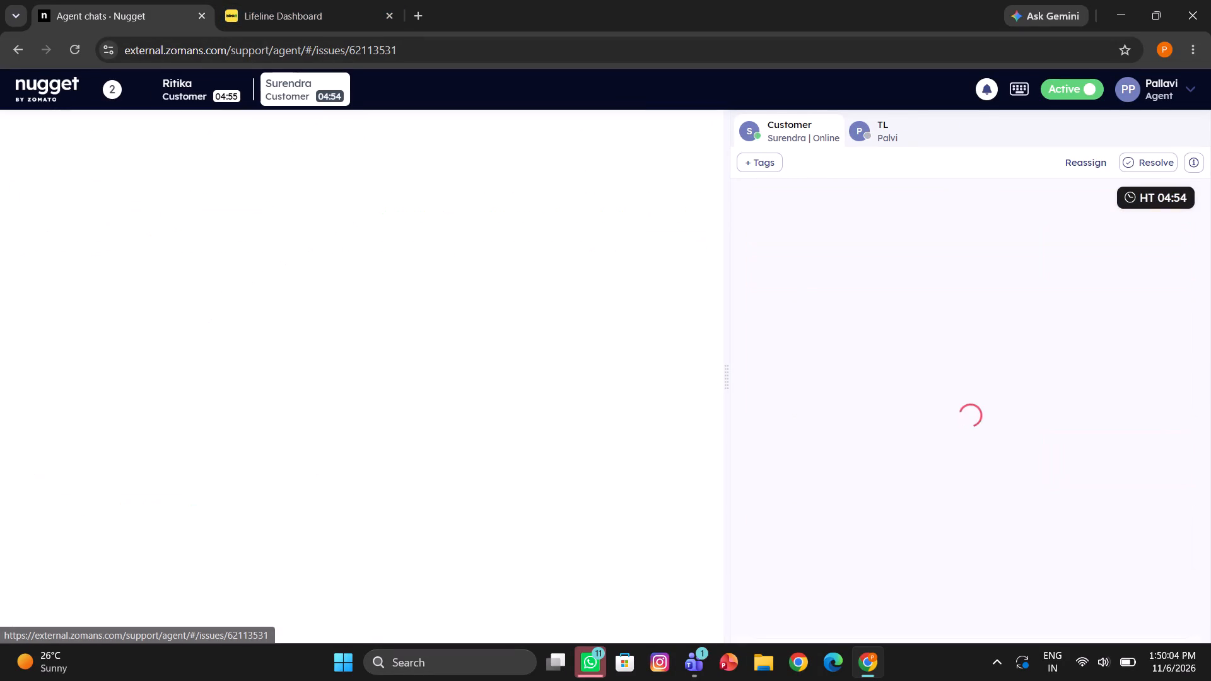
scroll(493, 416, down, 3)
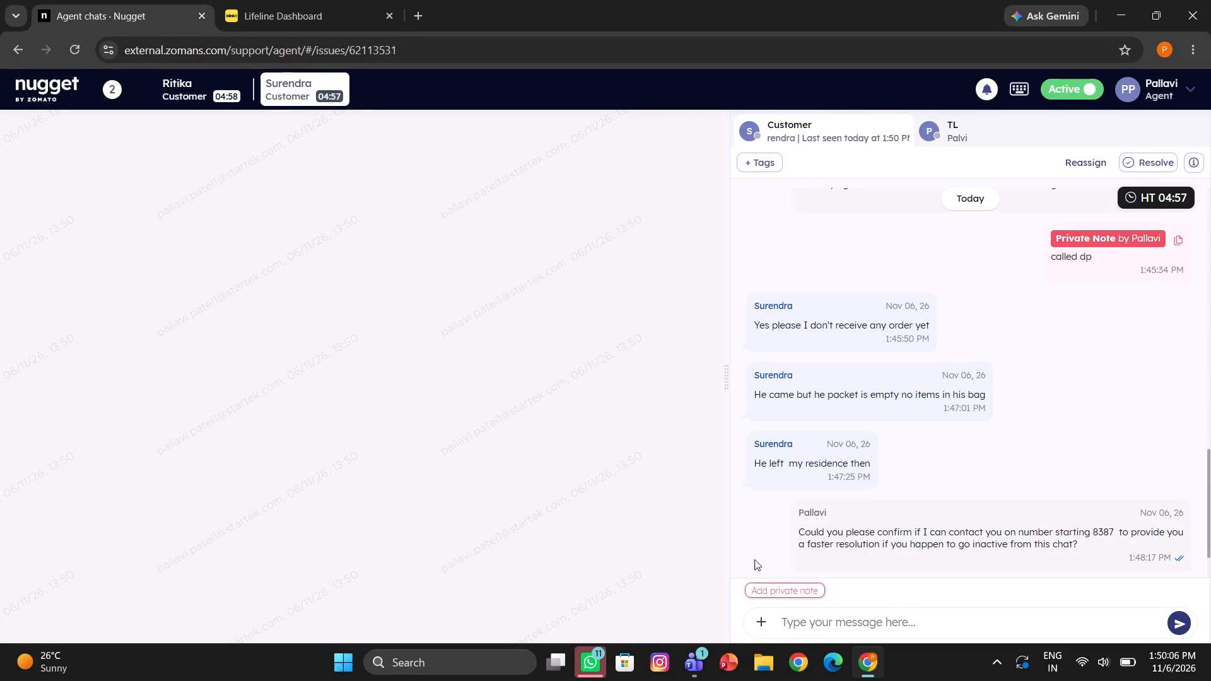
click(757, 587)
text(dp-ur)
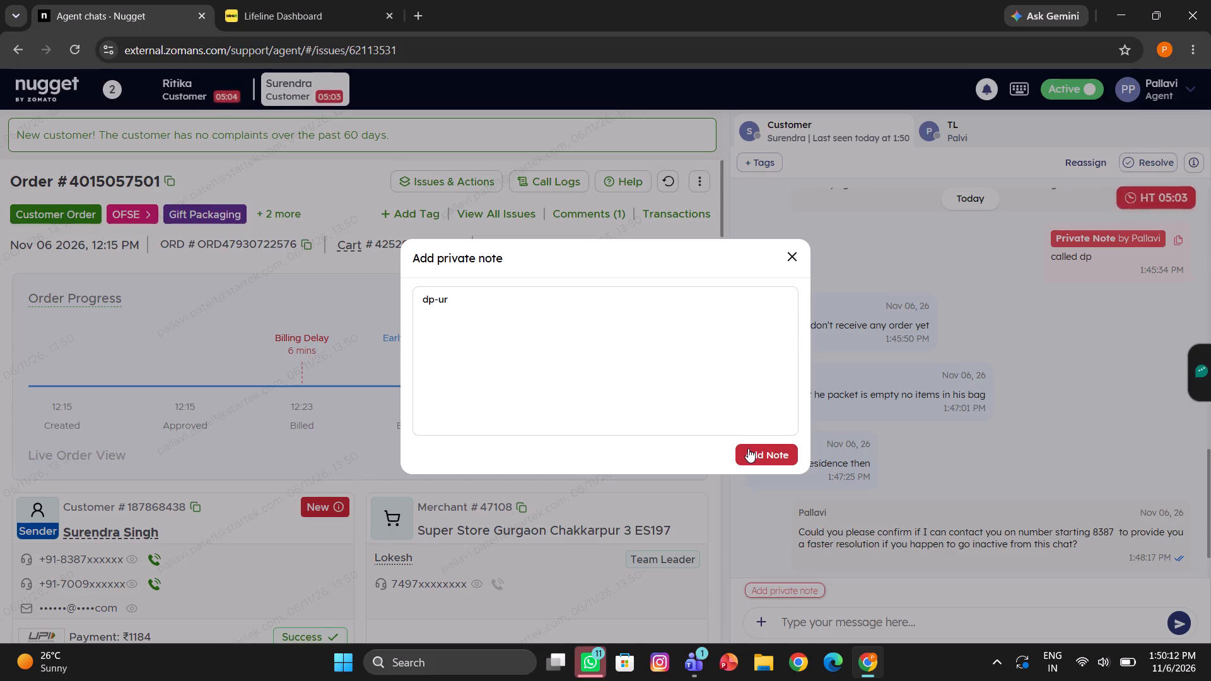
triple_click(748, 448)
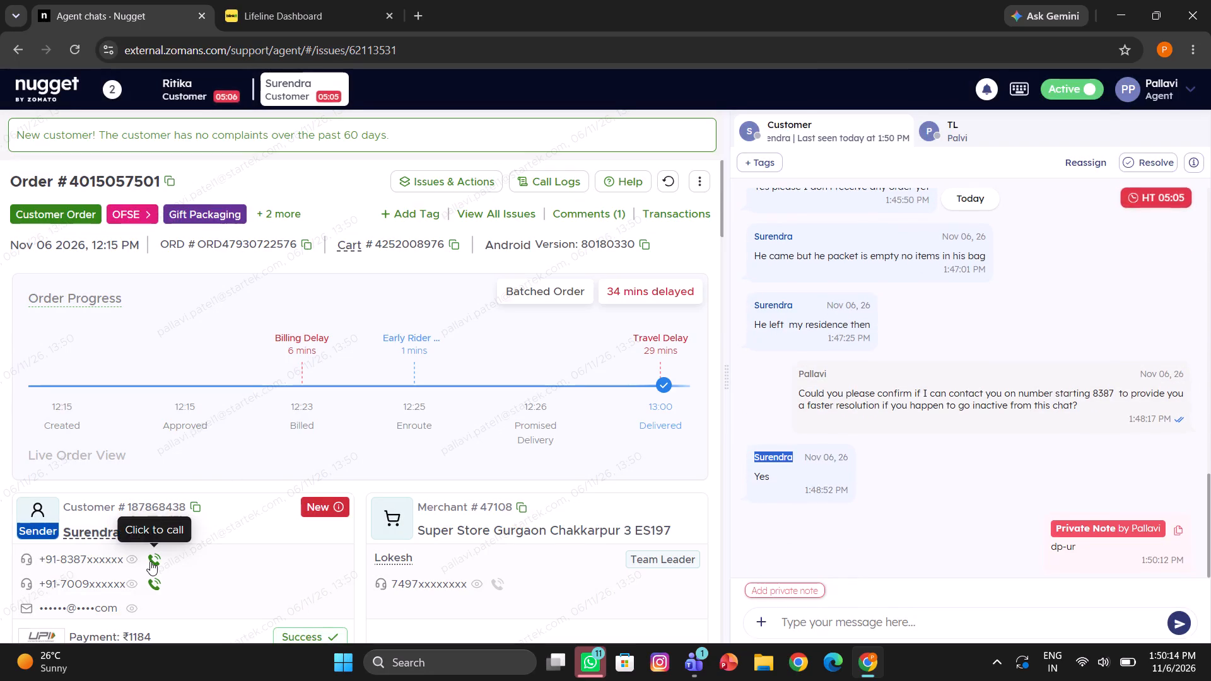
Call Surendra on the first phone number listed in the order's customer details.
click(150, 561)
click(643, 472)
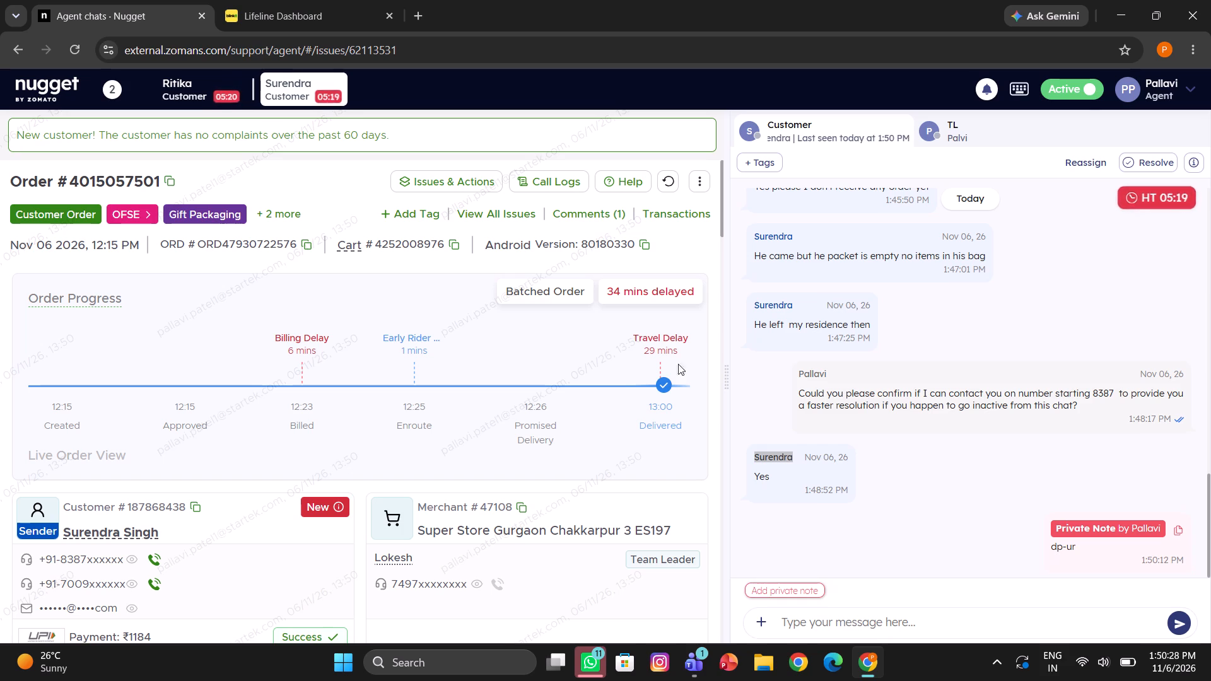
Check the items available for a Missing Item report on Surendra's order, without reporting any.
click(459, 182)
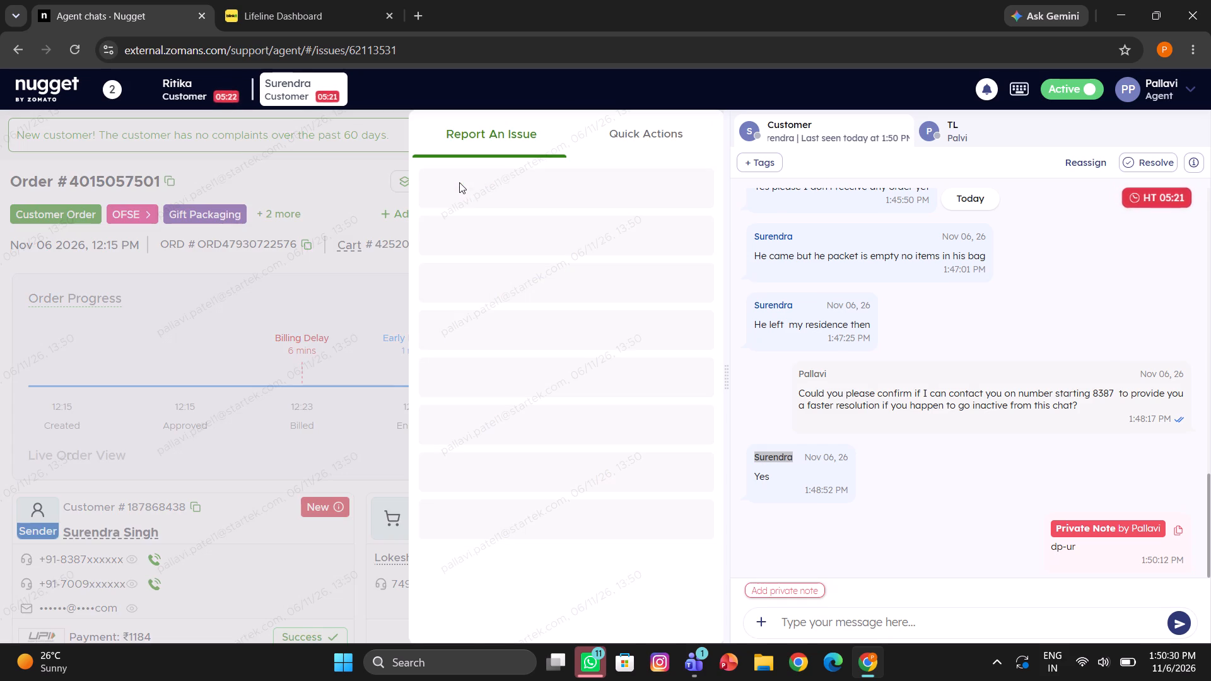
click(570, 235)
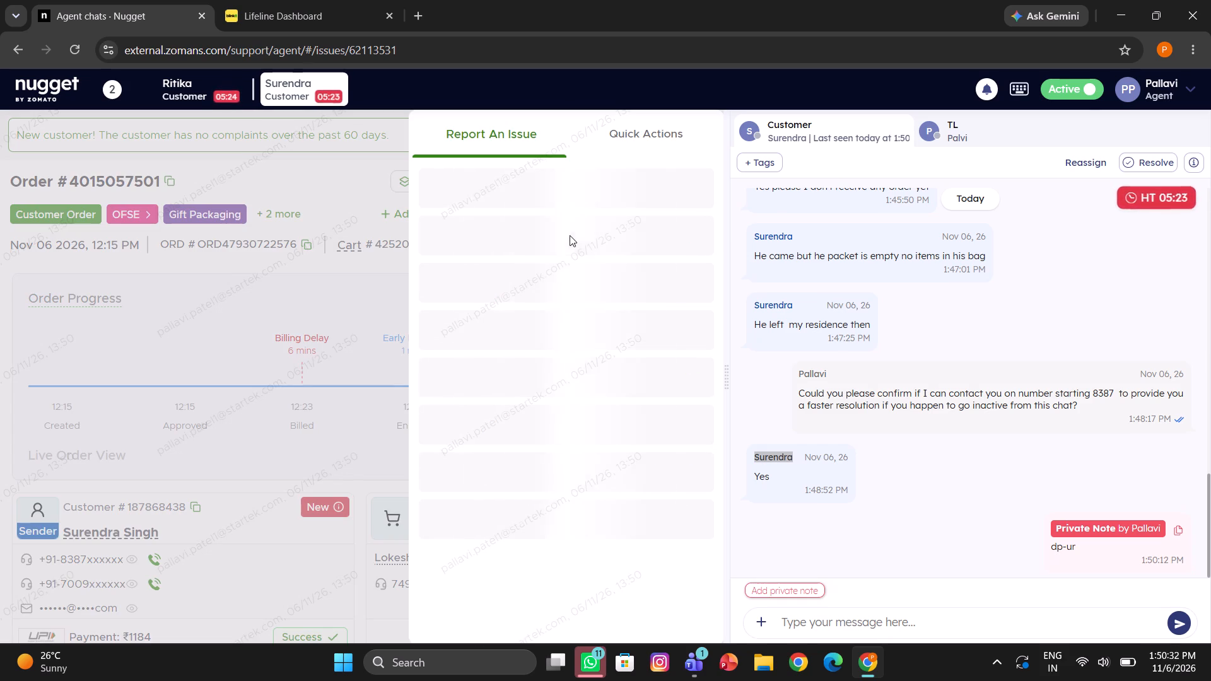
click(332, 301)
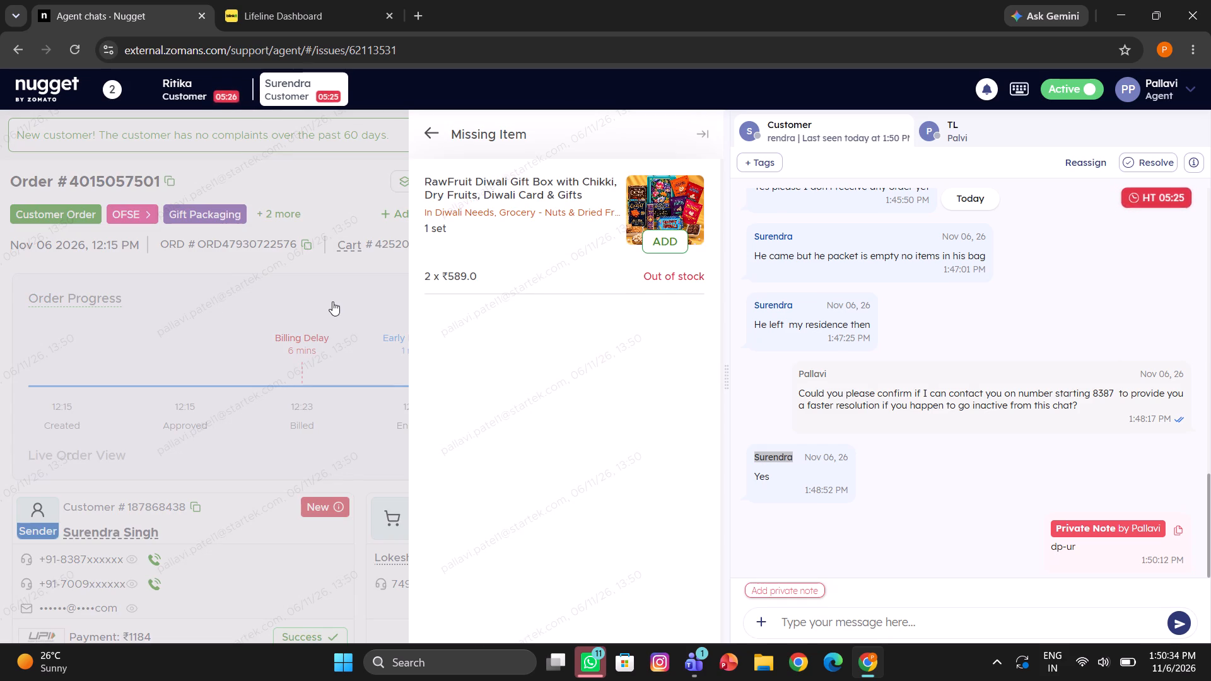
Open Surendra's customer overview, then close it and return to the order page.
click(145, 527)
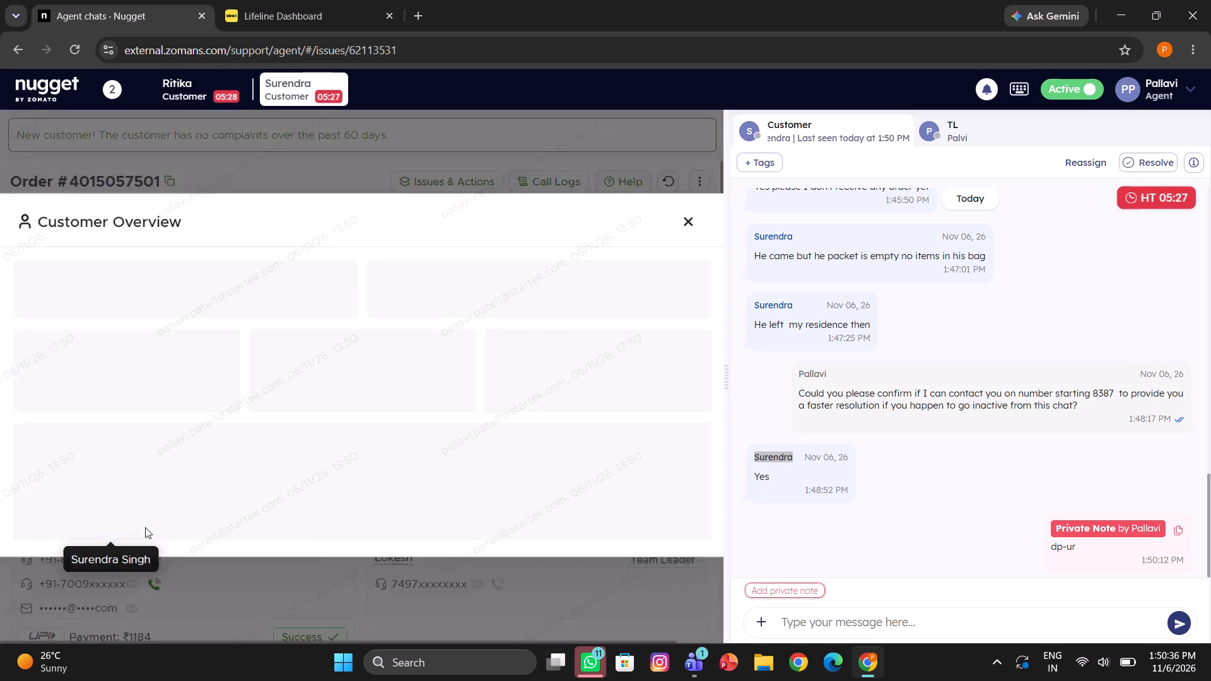
click(666, 211)
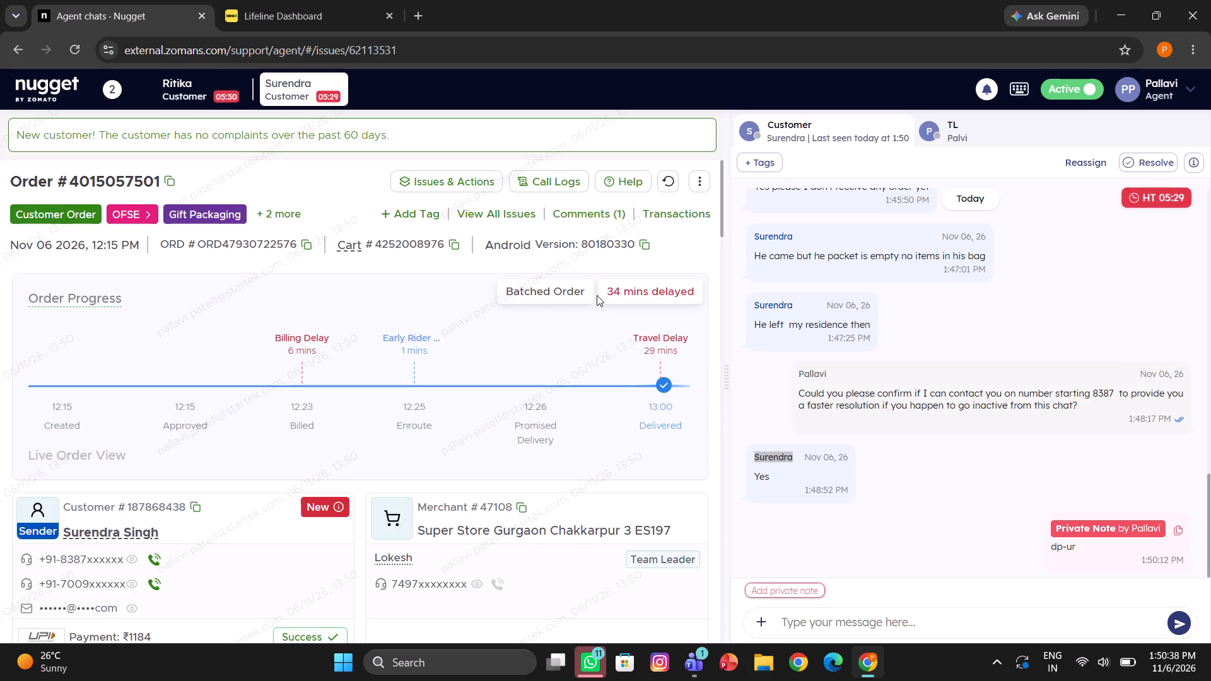
click(597, 295)
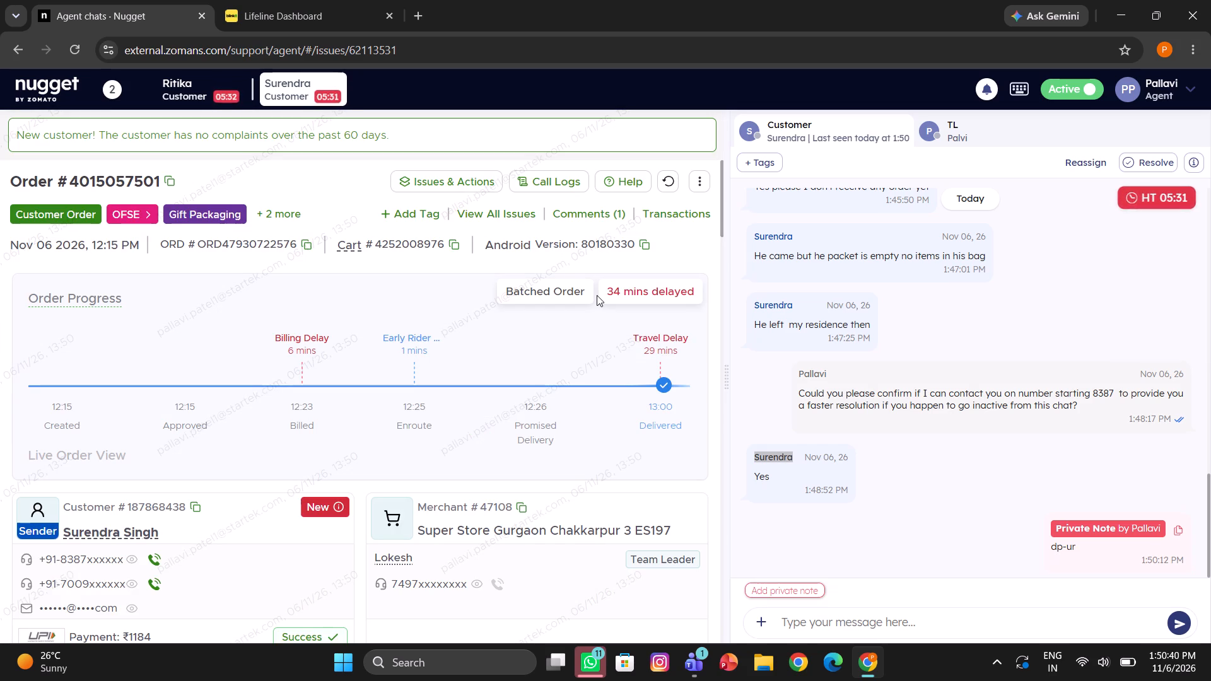
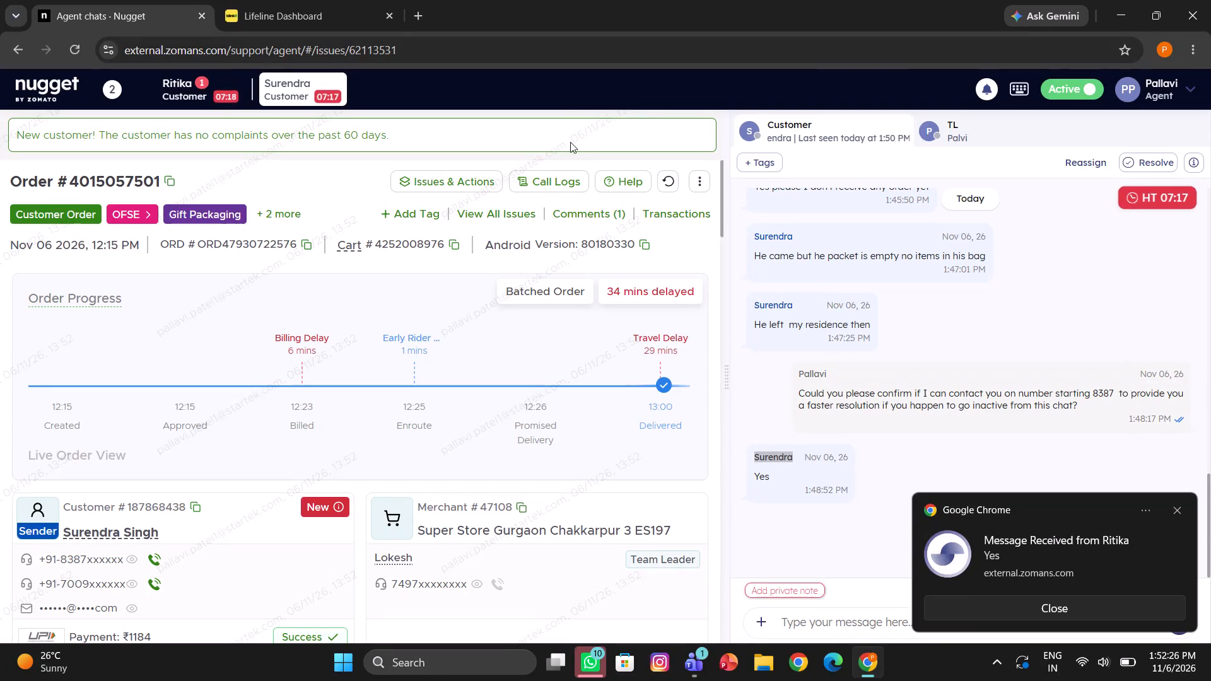
Report Surendra's order as Order not Delivered under Order Level Issues and issue the ₹1214 refund to the original source.
click(412, 183)
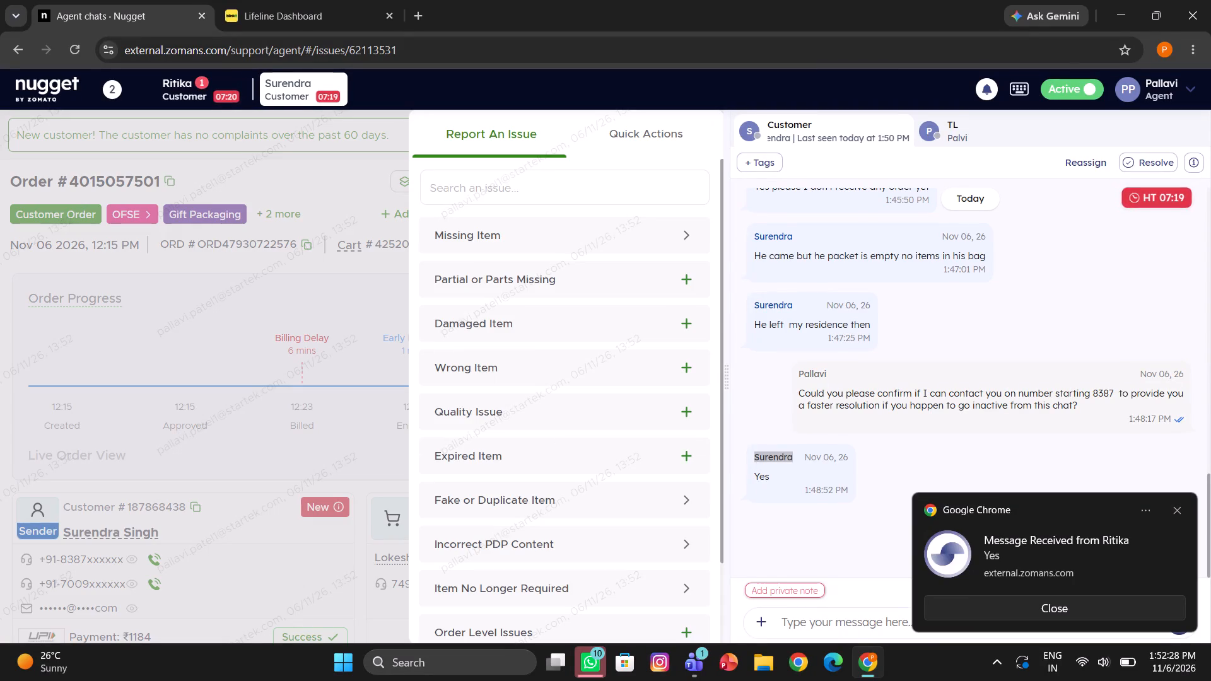
click(510, 185)
text(ord)
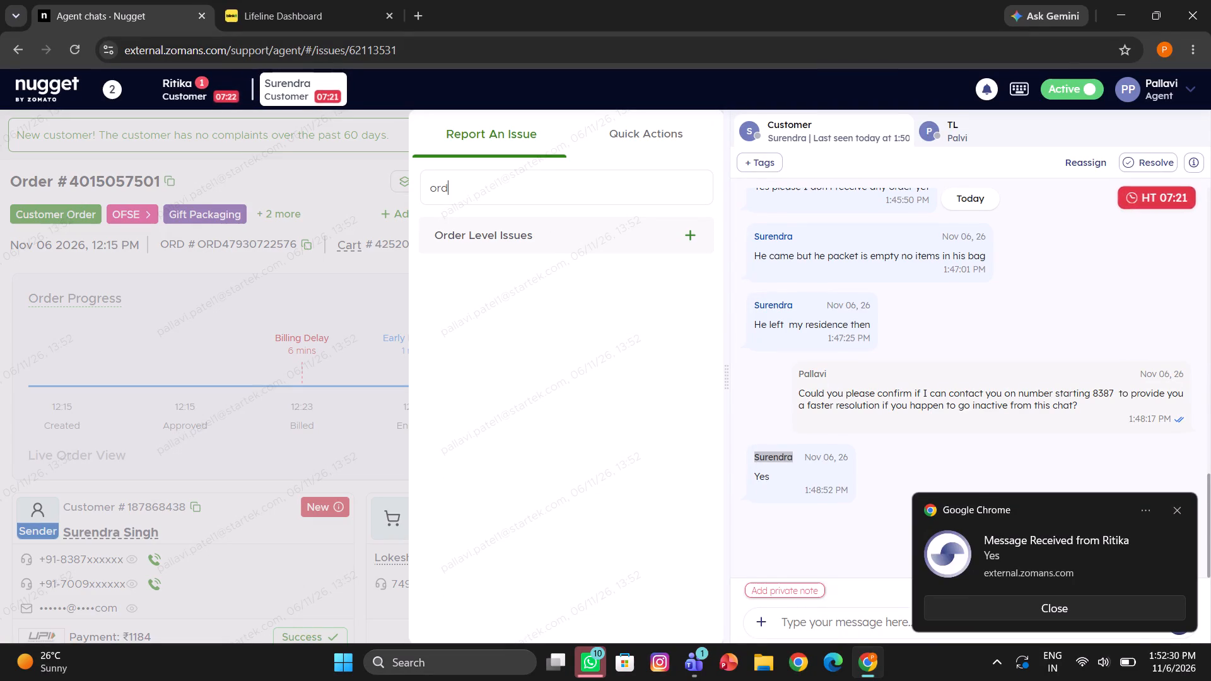
click(485, 228)
click(476, 260)
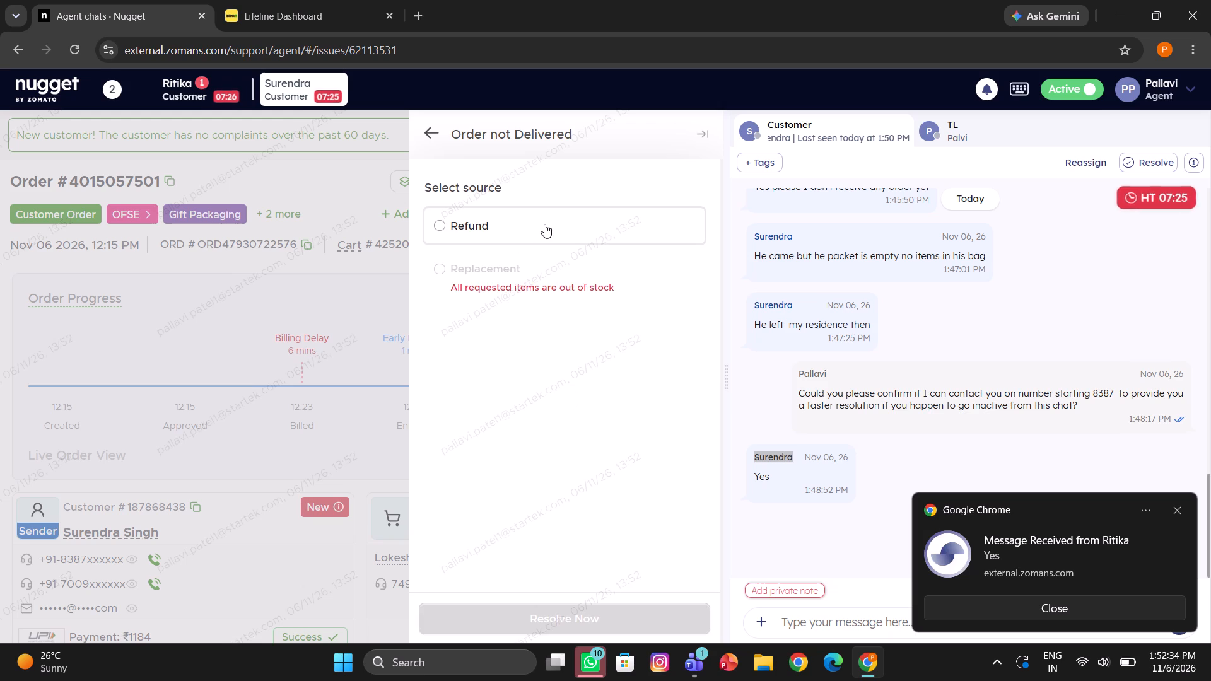
click(549, 225)
click(493, 353)
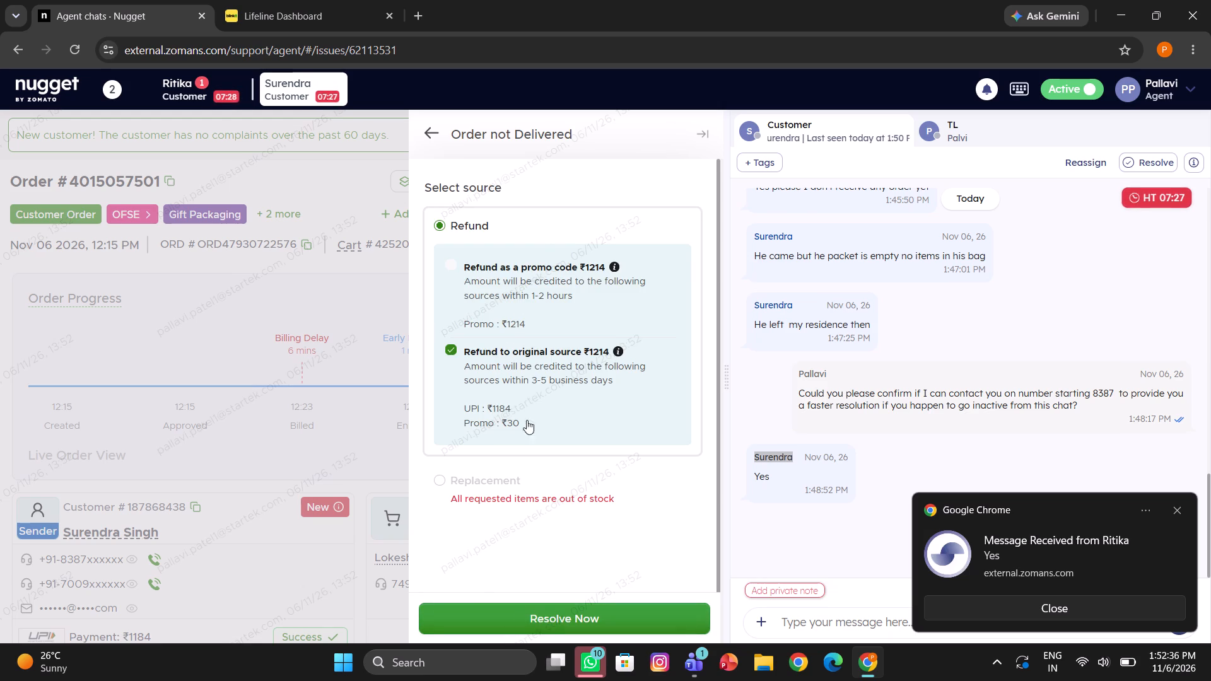
click(456, 597)
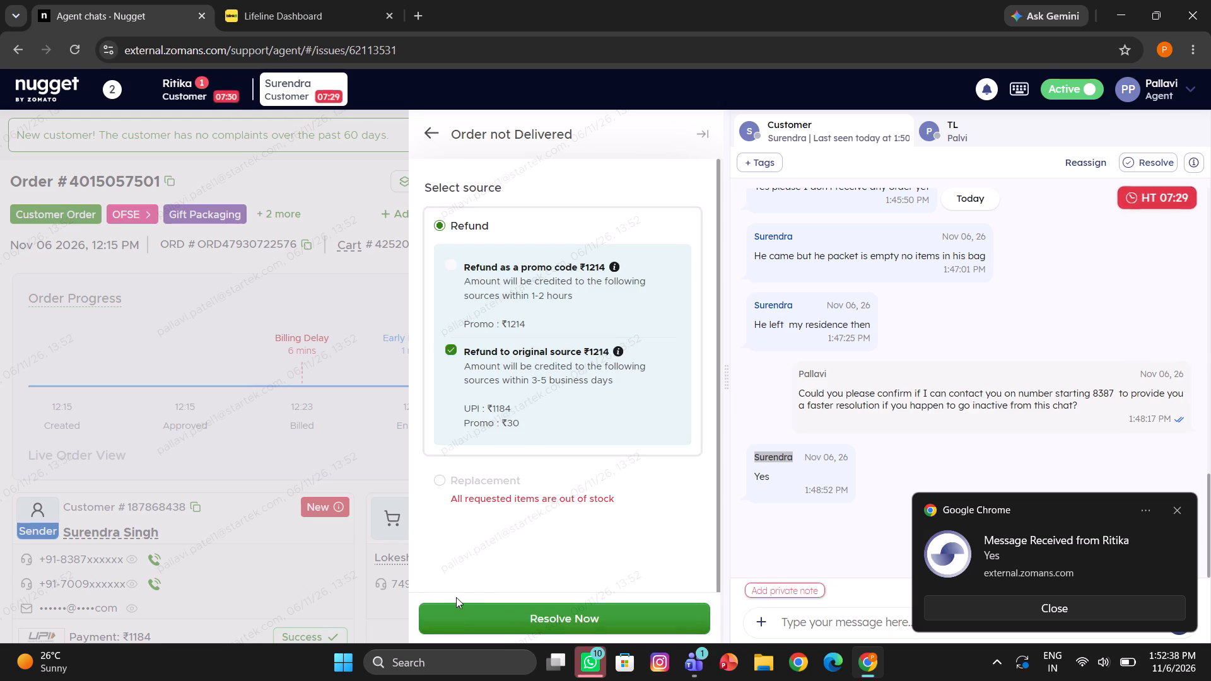
click(452, 612)
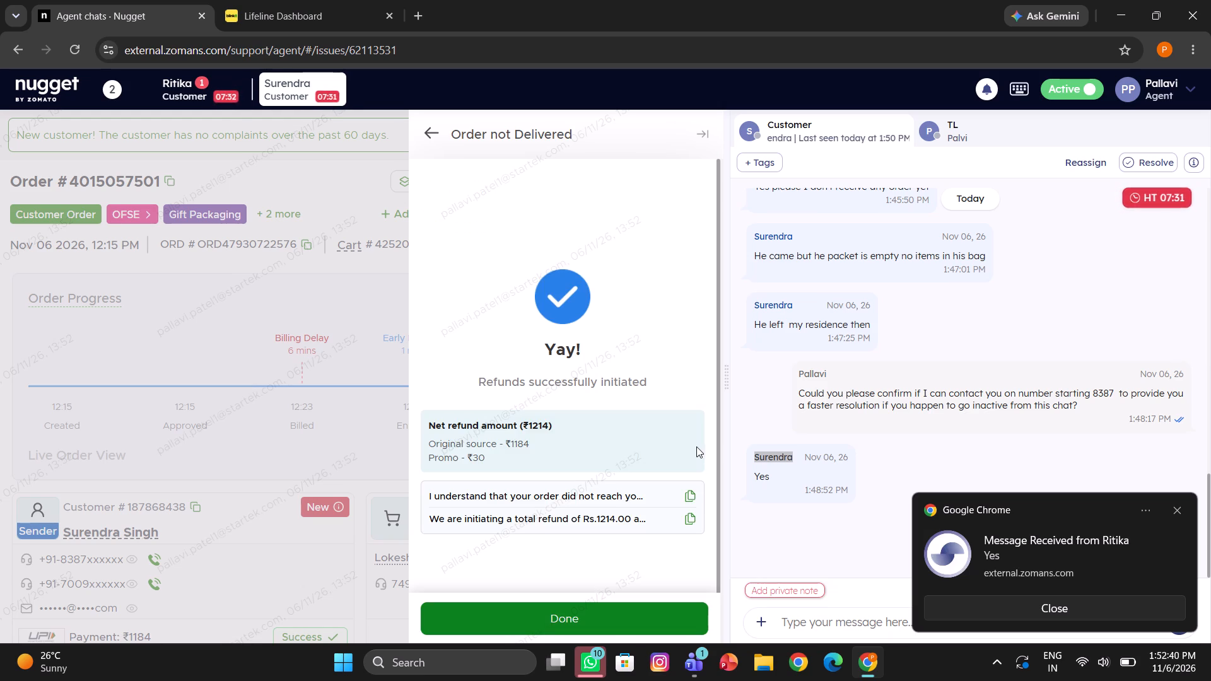
Send Surendra both suggested messages, acknowledging the undelivered order and announcing the Rs.1214.00 refund, then finish the issue report.
click(691, 500)
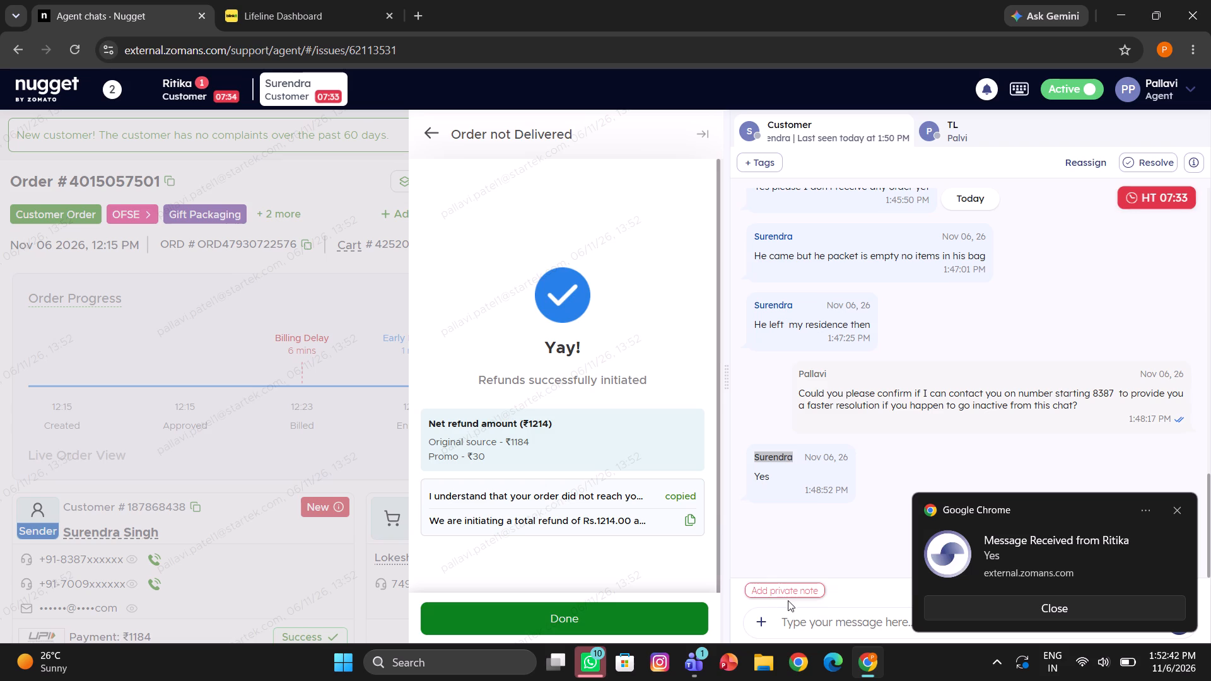
click(791, 615)
key(ctrl+v)
key(Return)
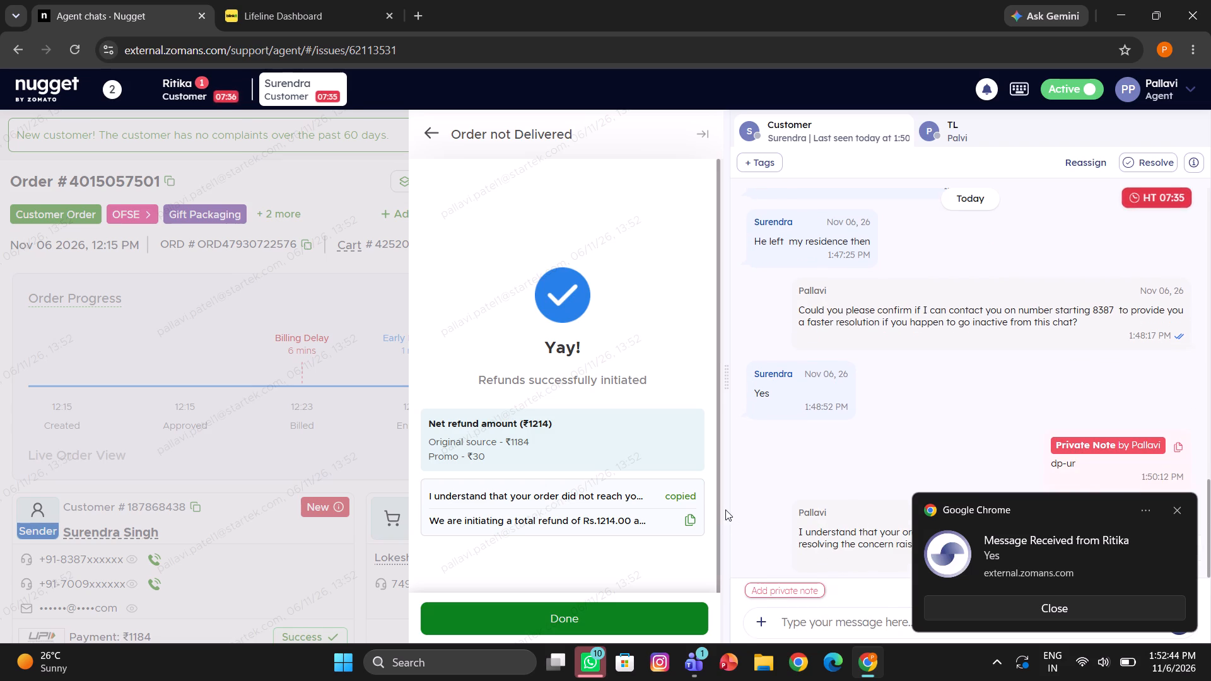
click(689, 520)
click(811, 623)
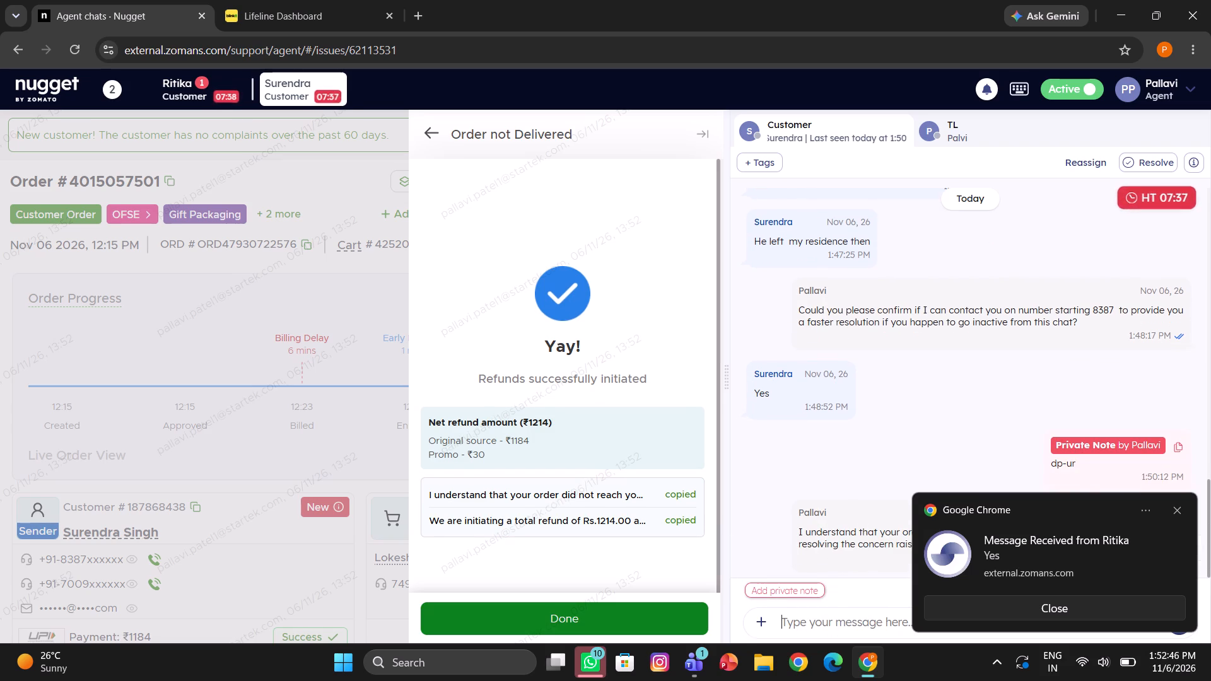
key(ctrl+b)
key(ctrl+v)
key(Return)
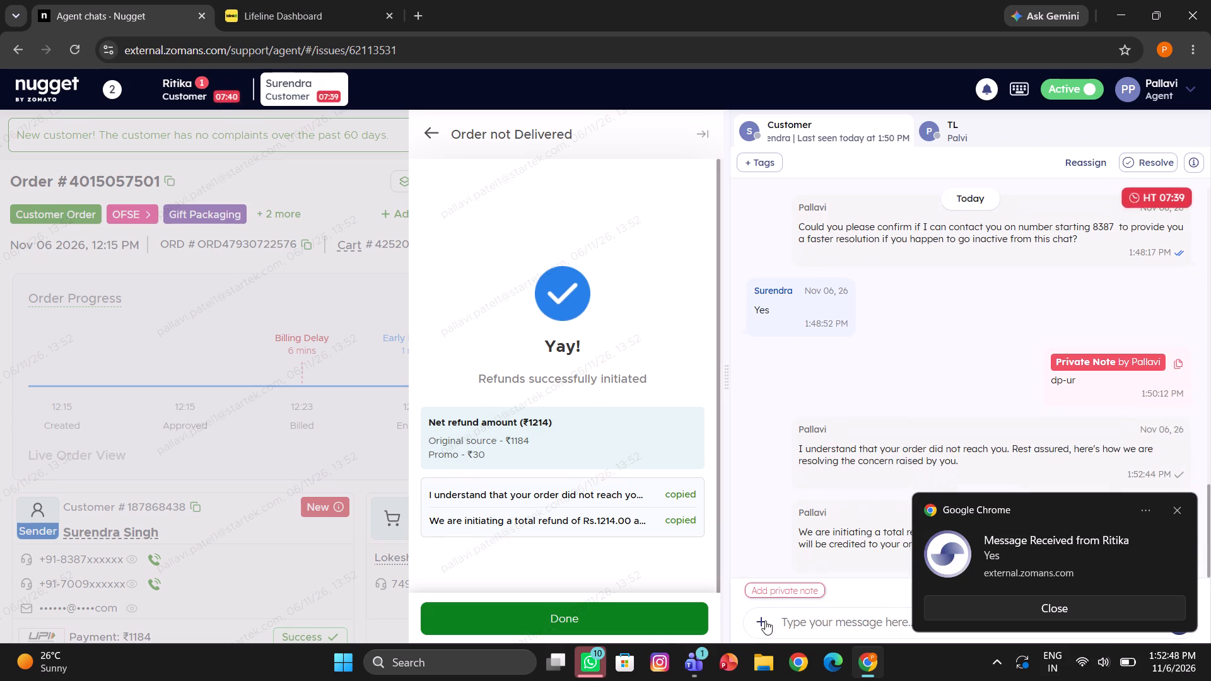
click(653, 631)
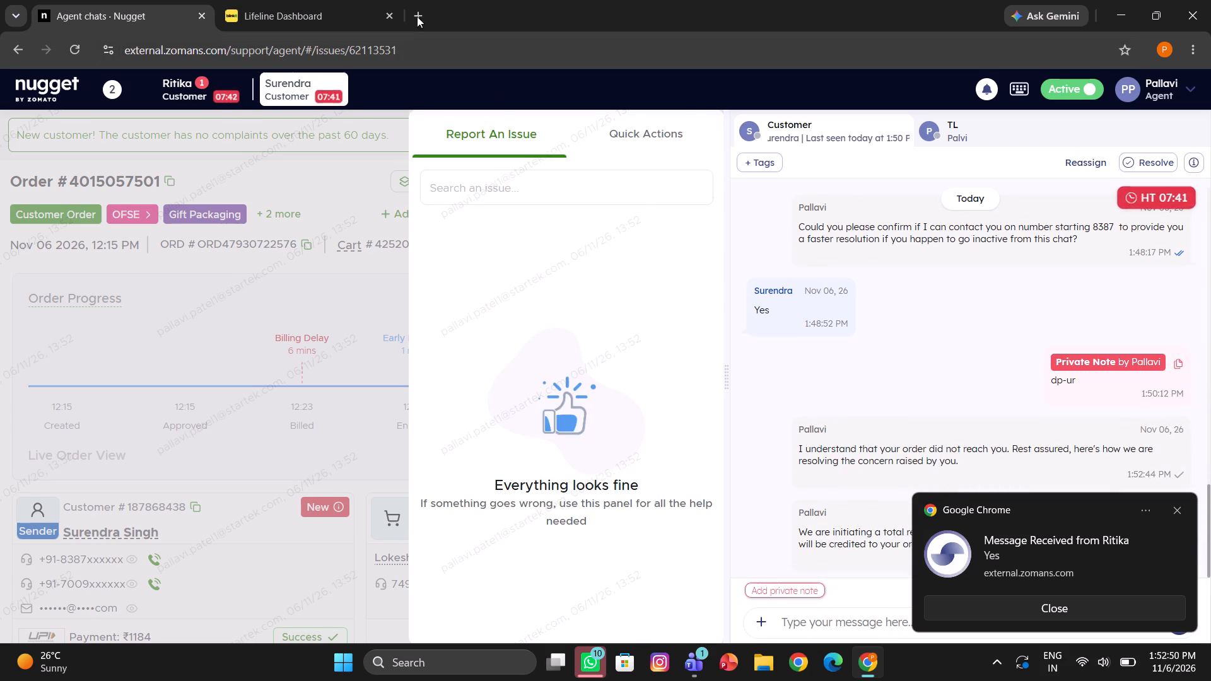
Open Online Notepad (onlinenotepad.org/notepad) in a new tab, then return to the agent chats.
click(413, 10)
text(on)
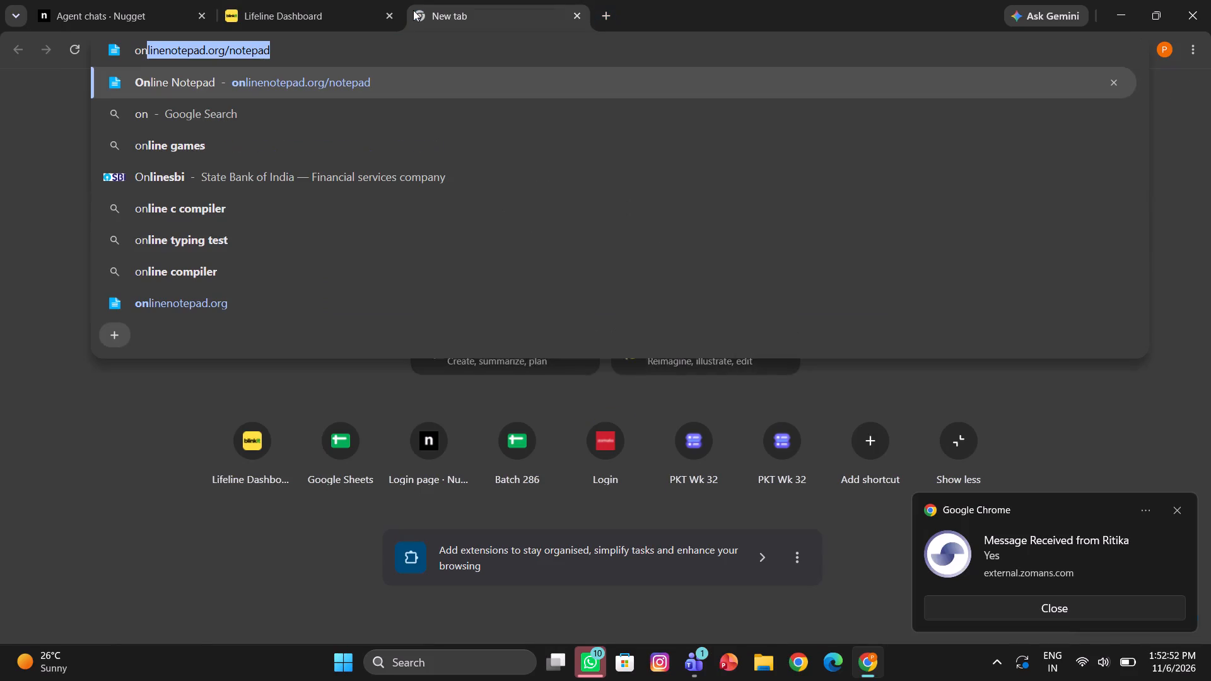
key(Return)
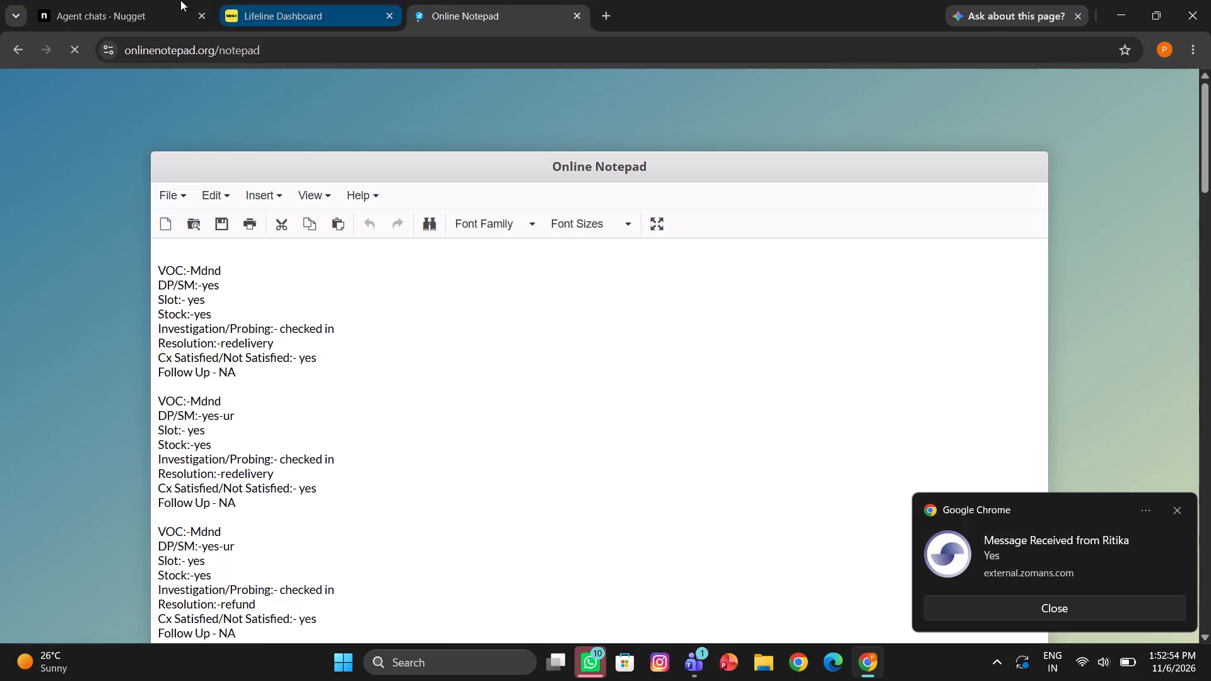
click(124, 0)
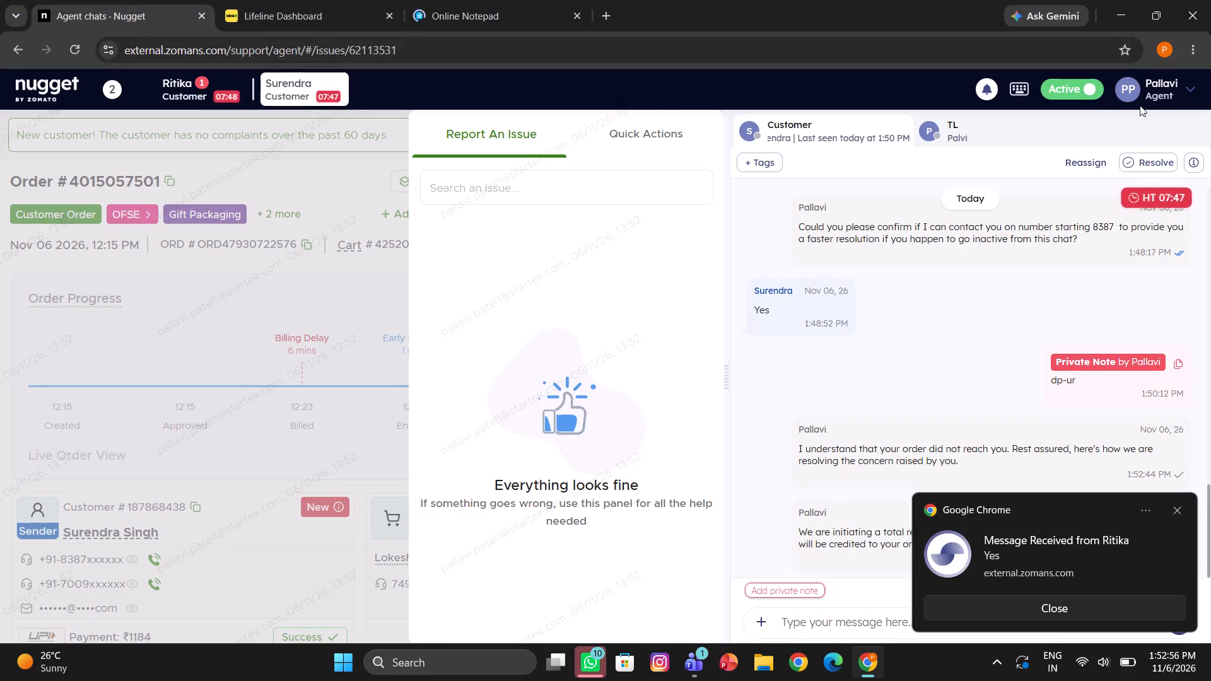
Check the agent's Productivity Hours page, then close it.
click(1132, 91)
click(1039, 185)
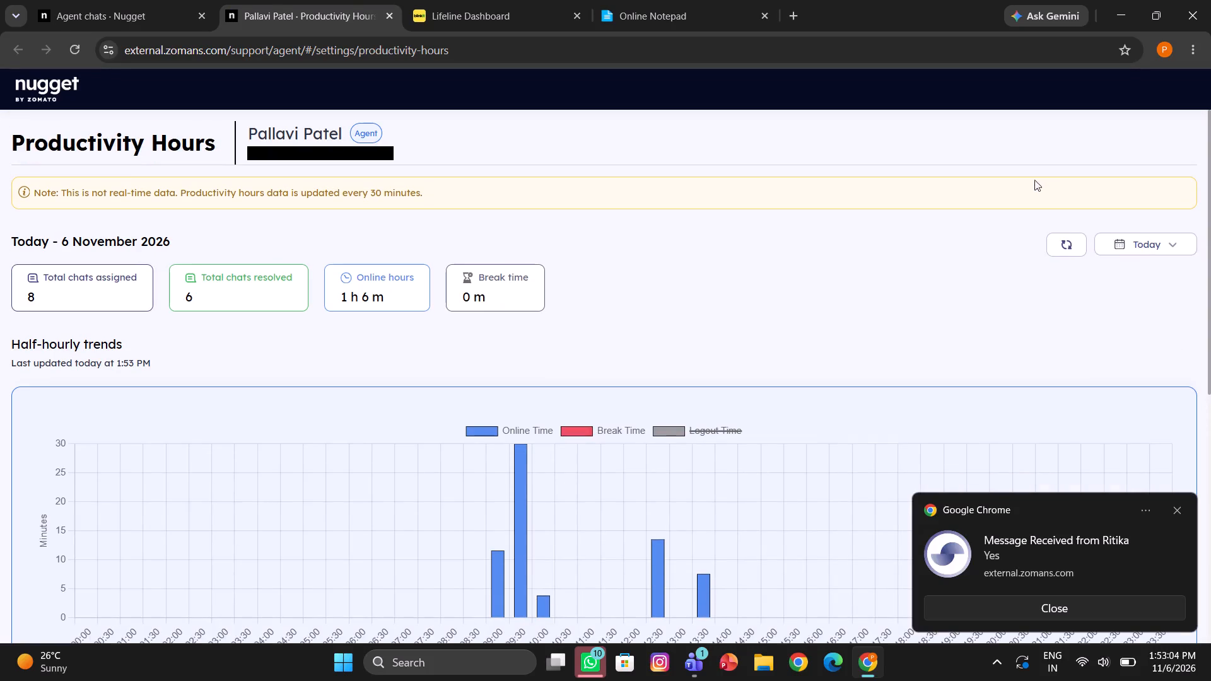
click(392, 12)
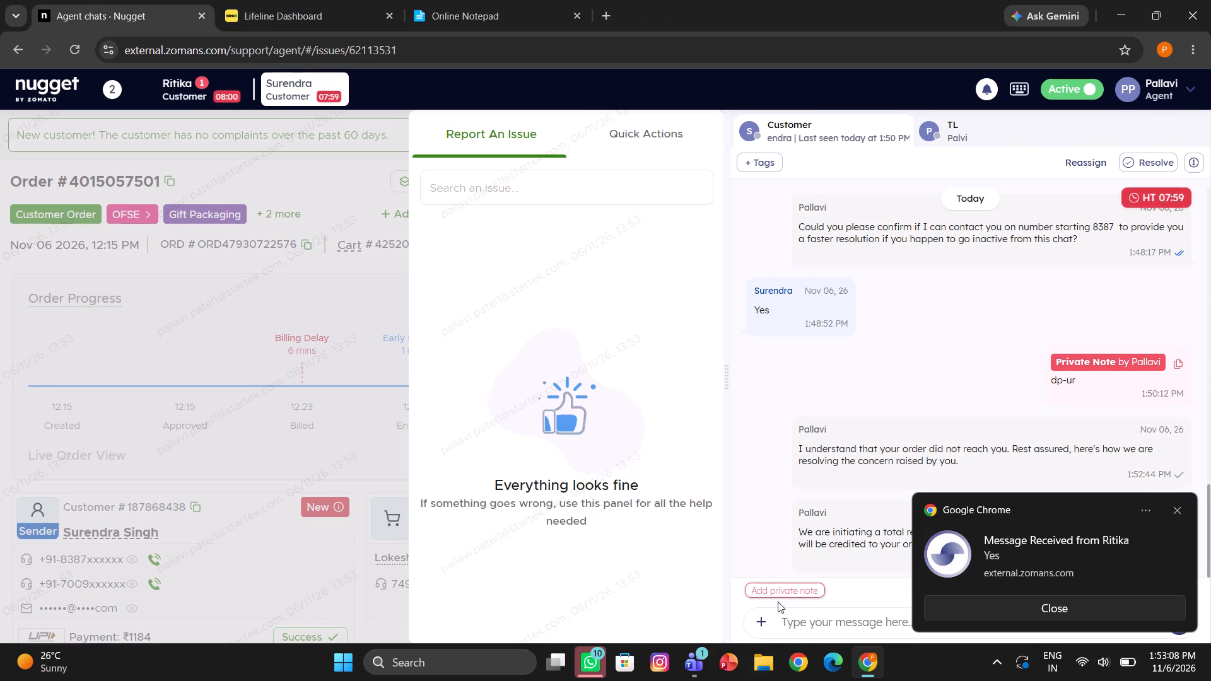
Send Surendra the canned response that hopes the concern is resolved and asks for a conversation rating.
click(821, 625)
text(/ra)
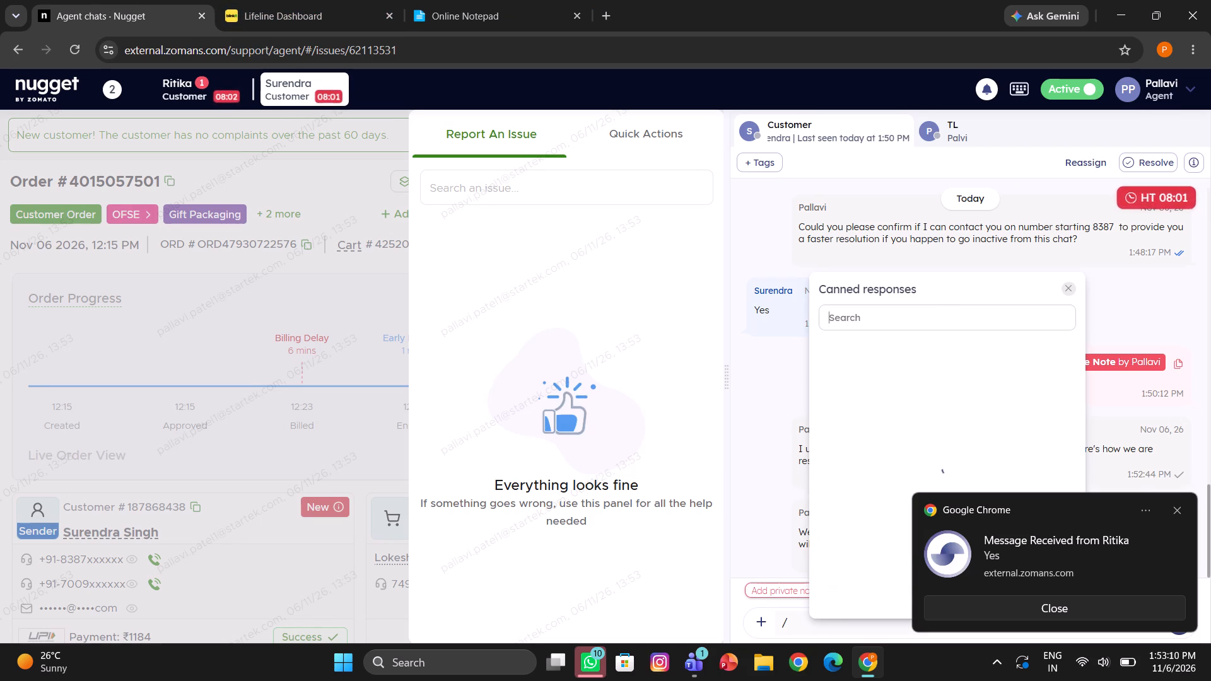
click(868, 407)
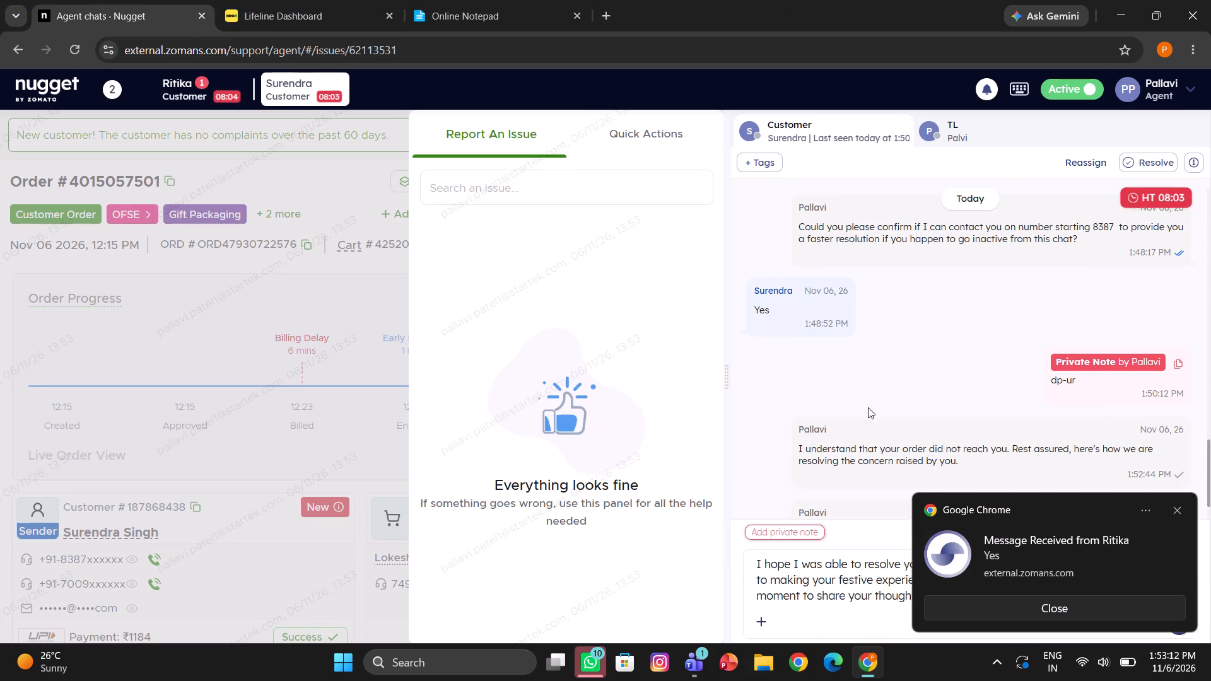
key(Return)
Add a private note to Surendra's chat from Online Notepad's "DP Answered" template, with DP Communication "na" and Resolution Given "refund".
click(539, 1)
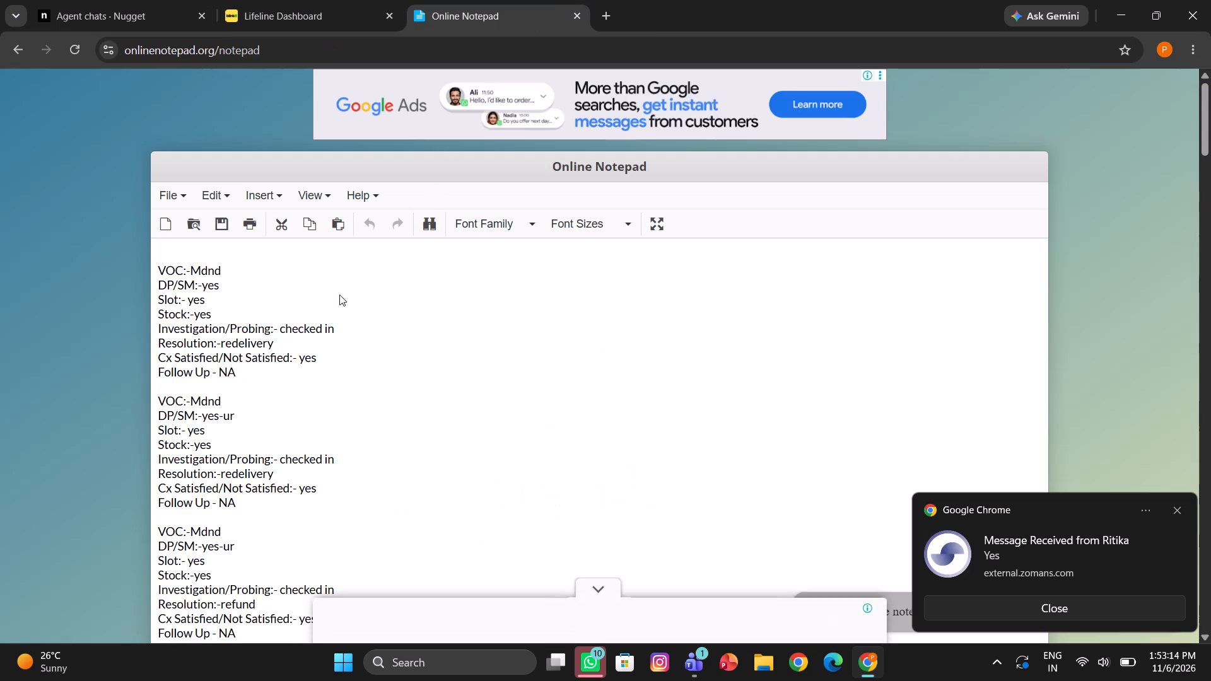
scroll(320, 408, down, 2)
drag(290, 474, 143, 409)
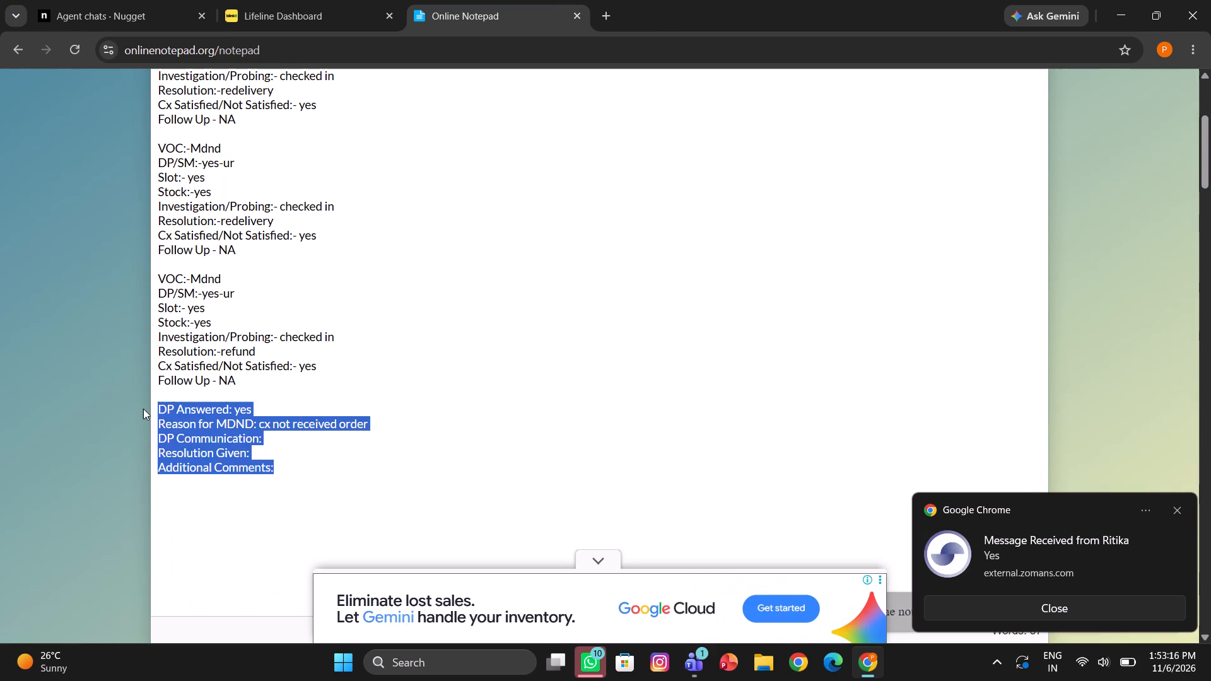
drag(143, 409, 144, 407)
key(ctrl+c)
click(98, 0)
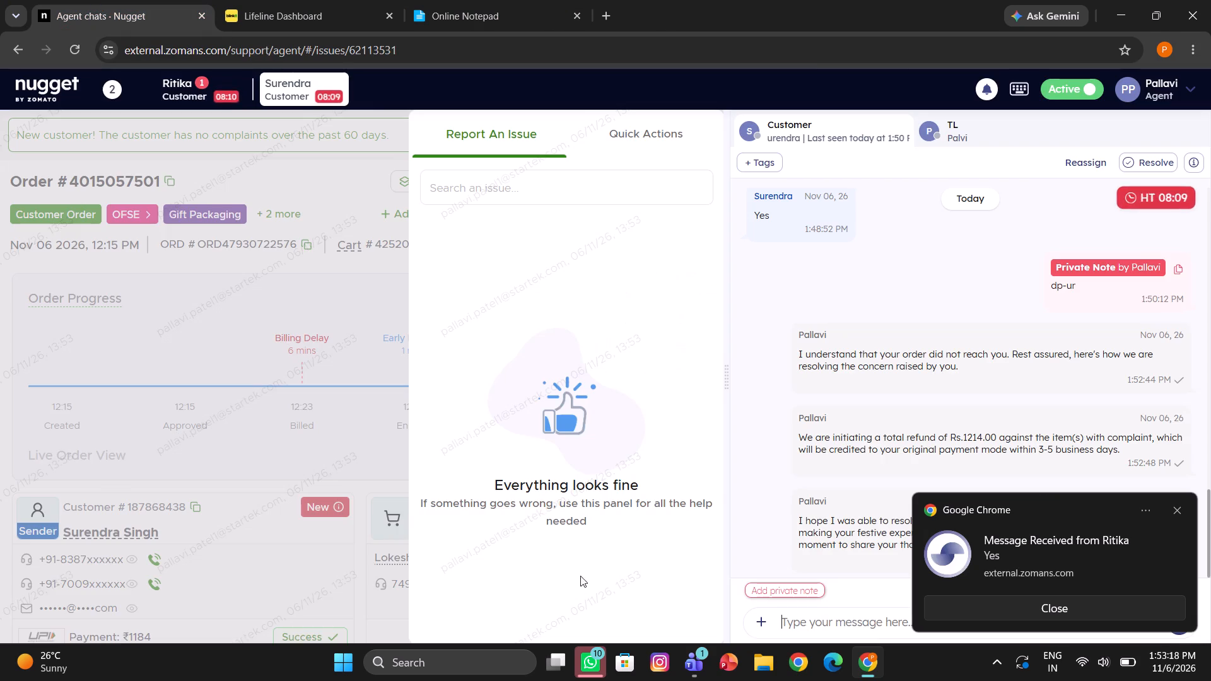
click(768, 573)
click(773, 587)
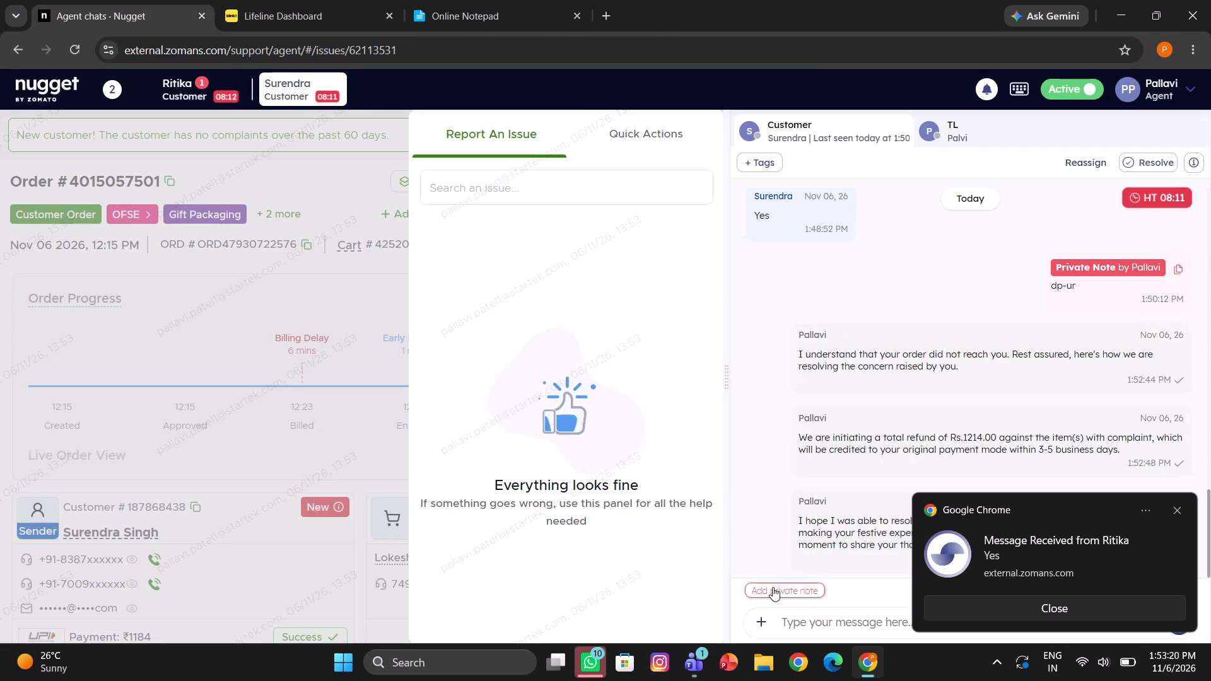
key(ctrl+v)
click(515, 325)
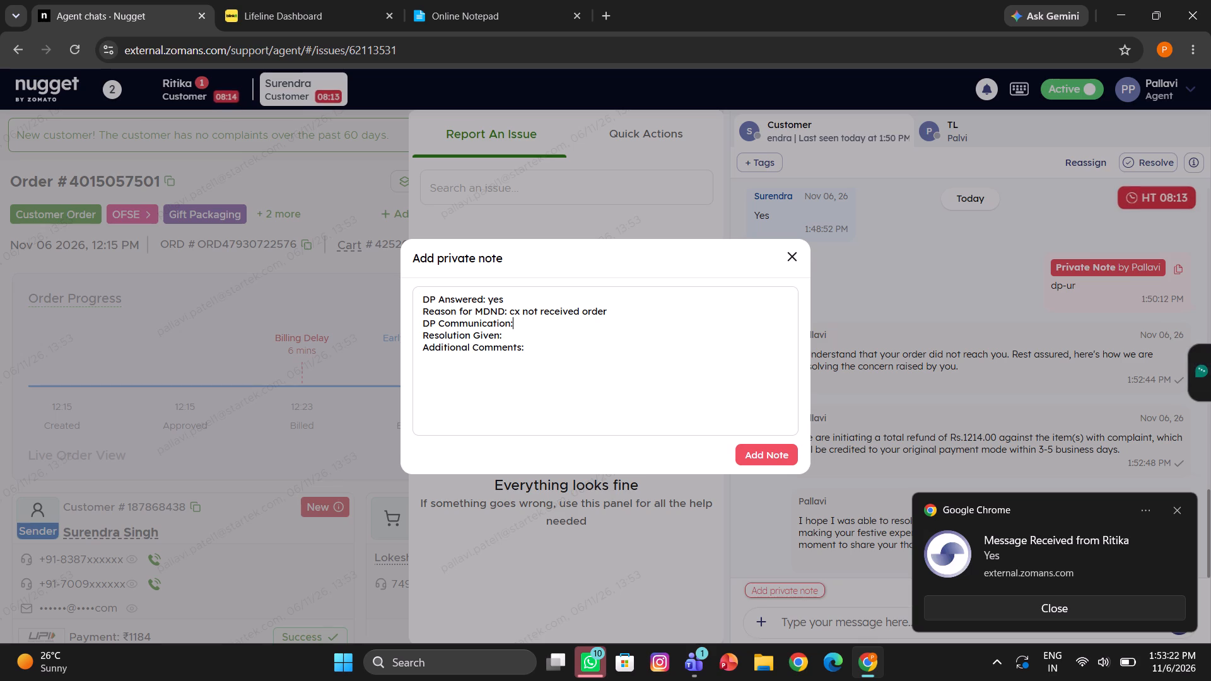
key(space)
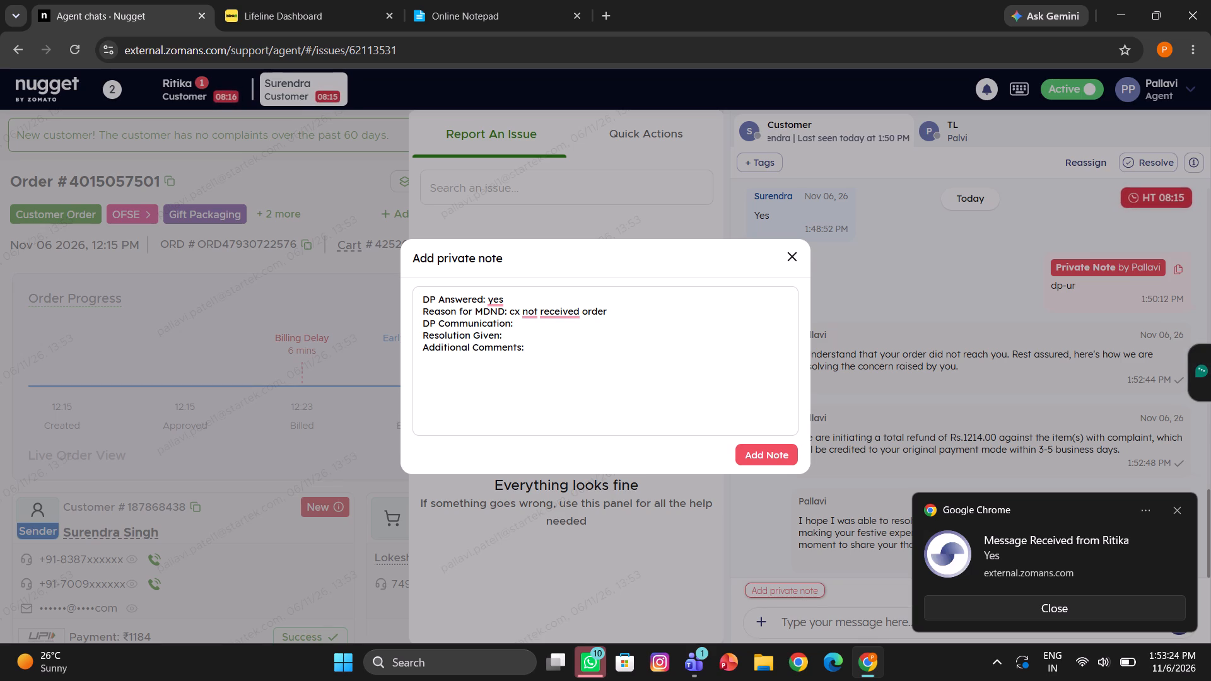
text(na)
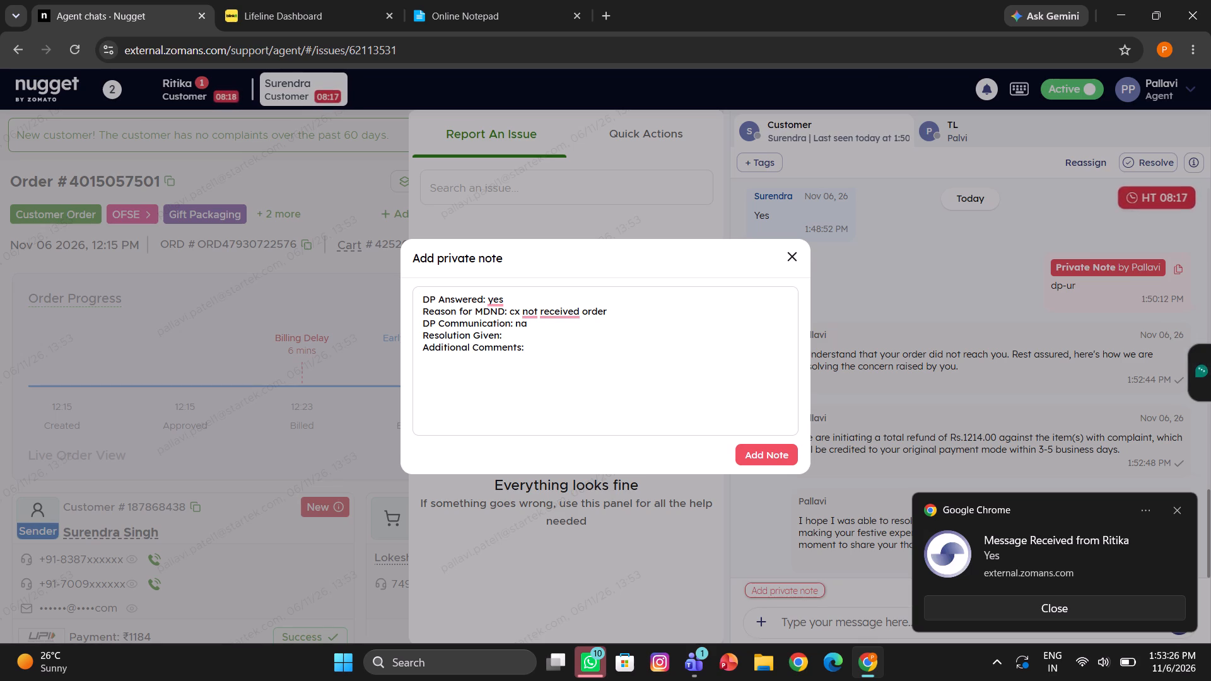
click(507, 334)
key(space)
text(refund)
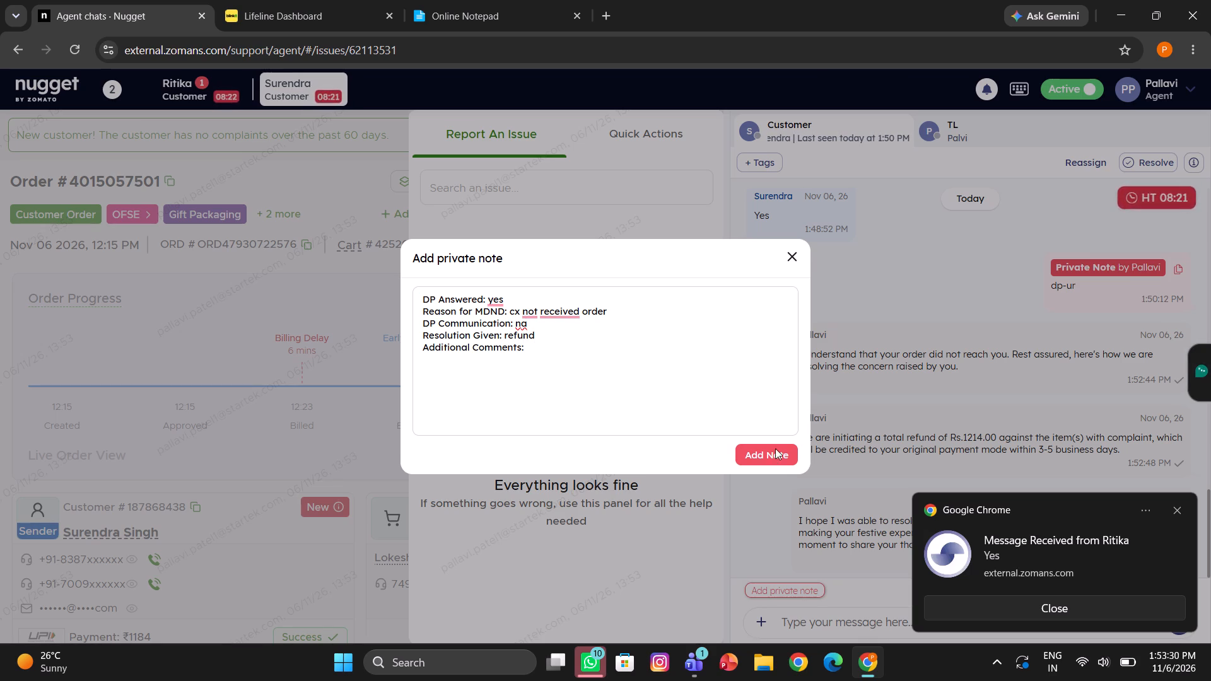
click(775, 450)
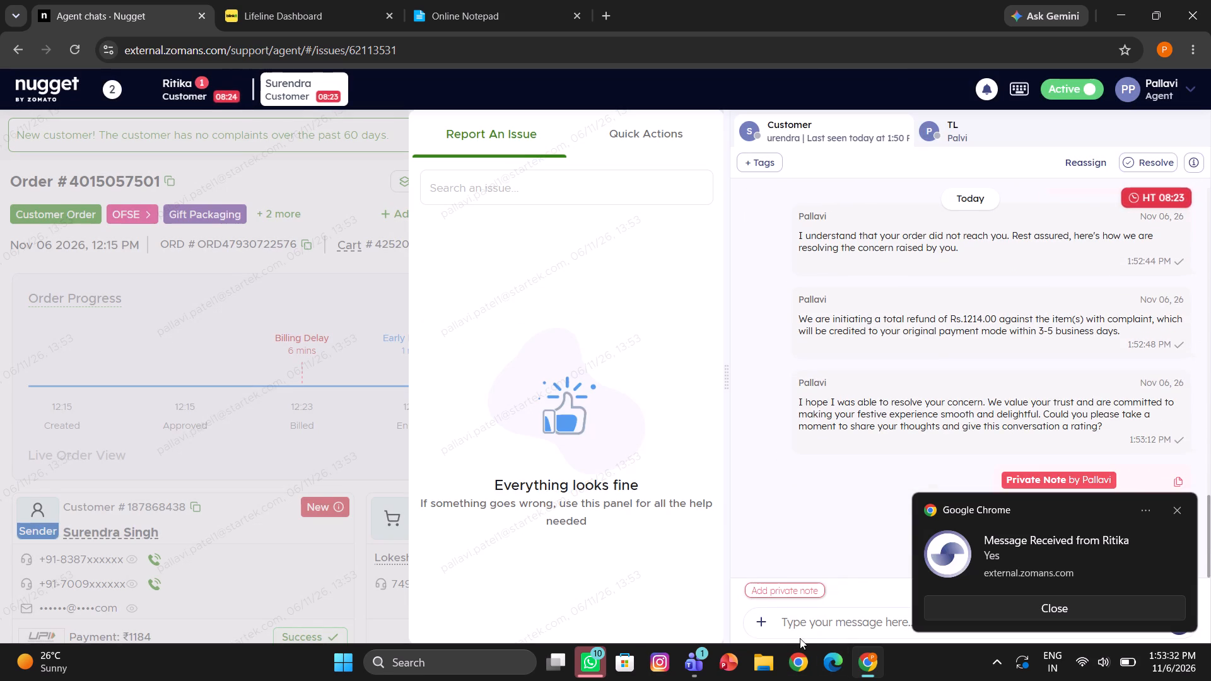
Send Surendra the "/Closing" canned response thanking the customer for choosing Blinkit.
click(780, 625)
text(/c;)
key(BackSpace)
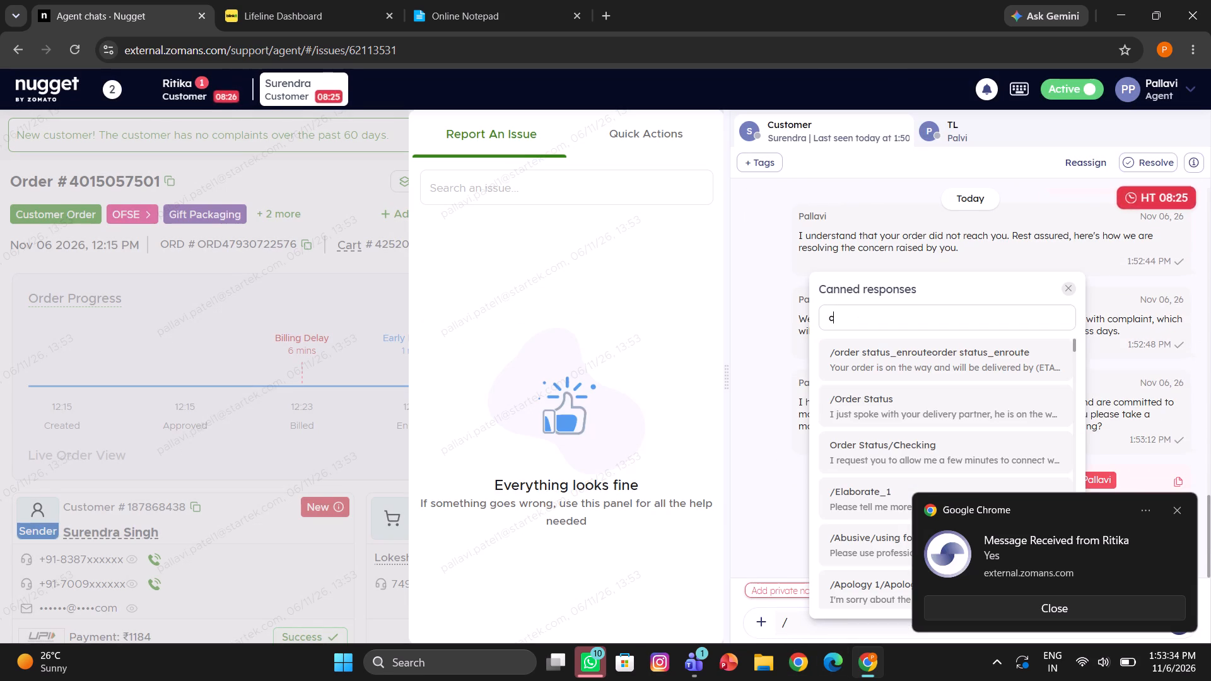
text(lo)
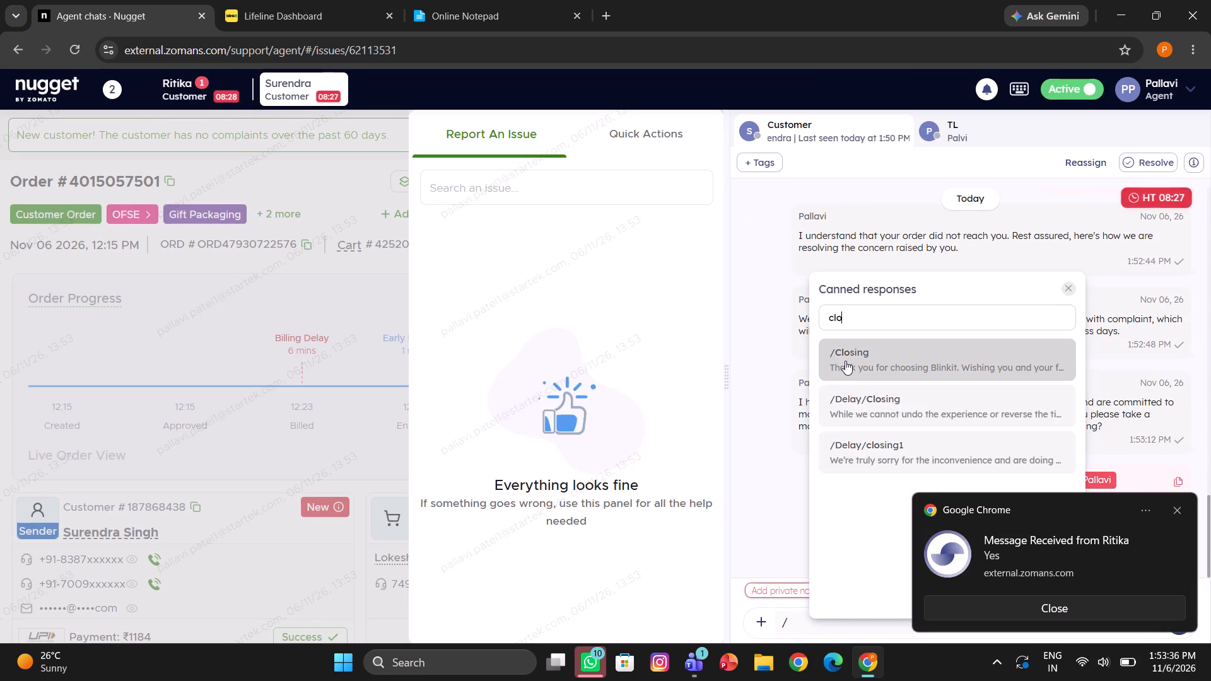
click(845, 361)
key(Return)
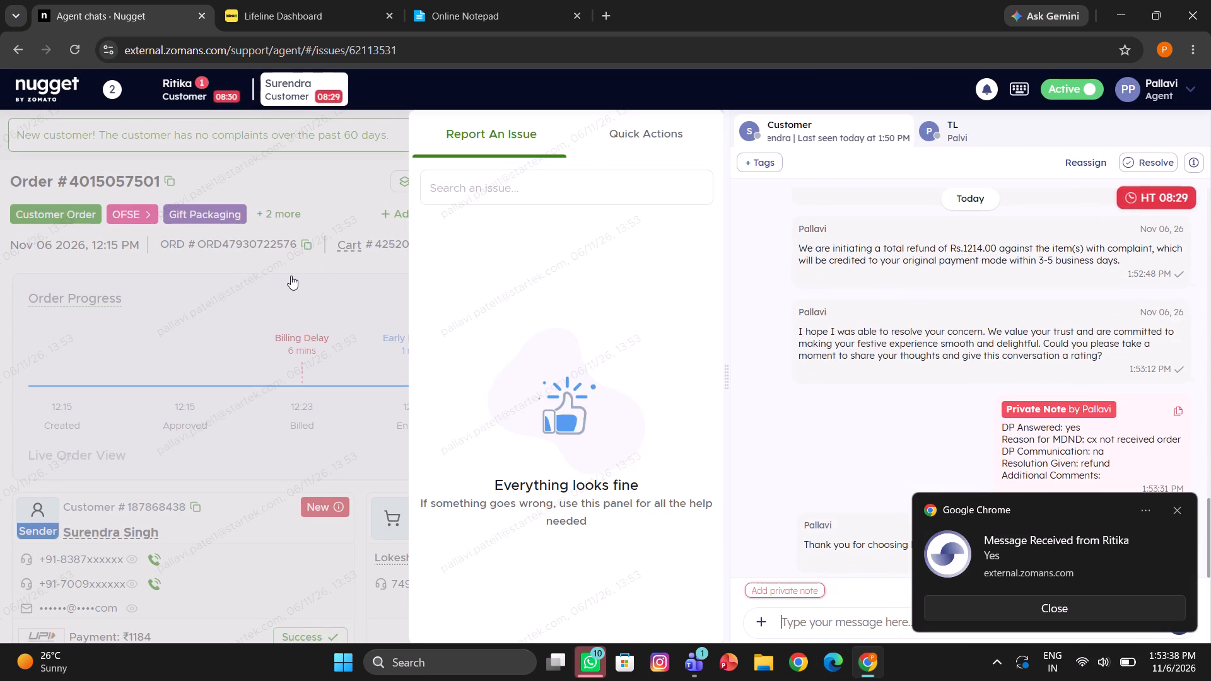
Copy the Mdnd comment template with DP/SM "yes-ur" and Resolution "refund" from Online Notepad.
click(291, 276)
click(518, 0)
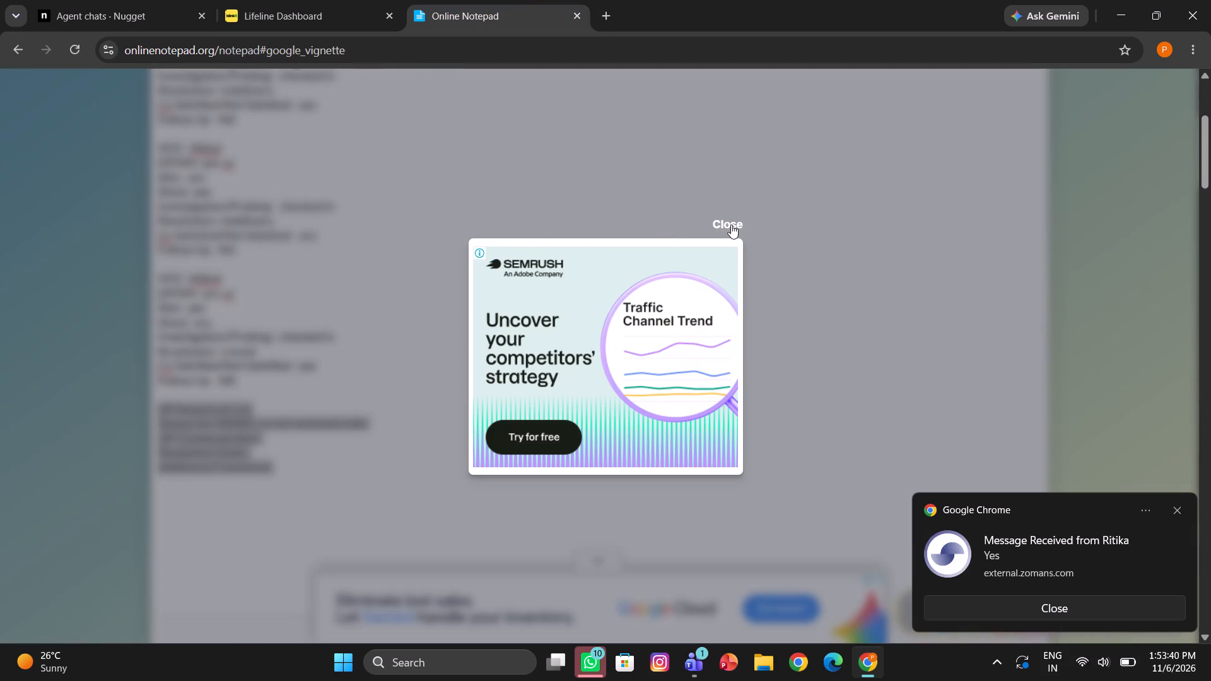
click(736, 219)
scroll(243, 315, up, 1)
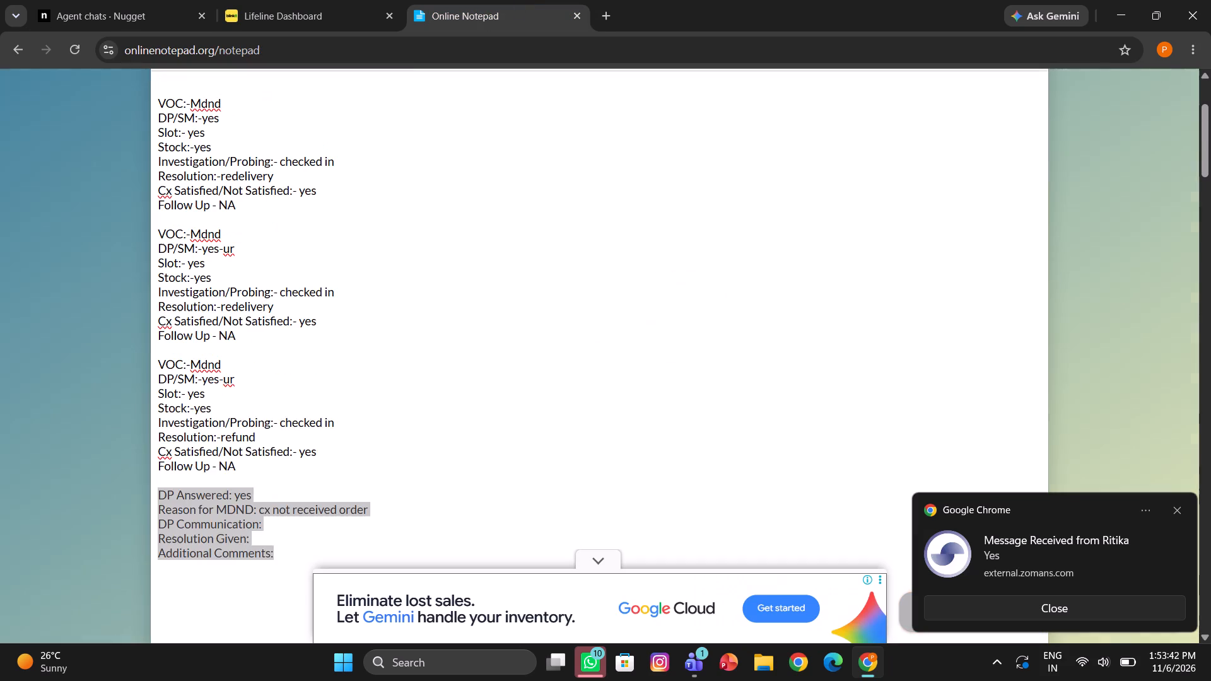
scroll(243, 315, up, 1)
drag(238, 291, 152, 177)
drag(243, 546, 155, 433)
key(ctrl+c)
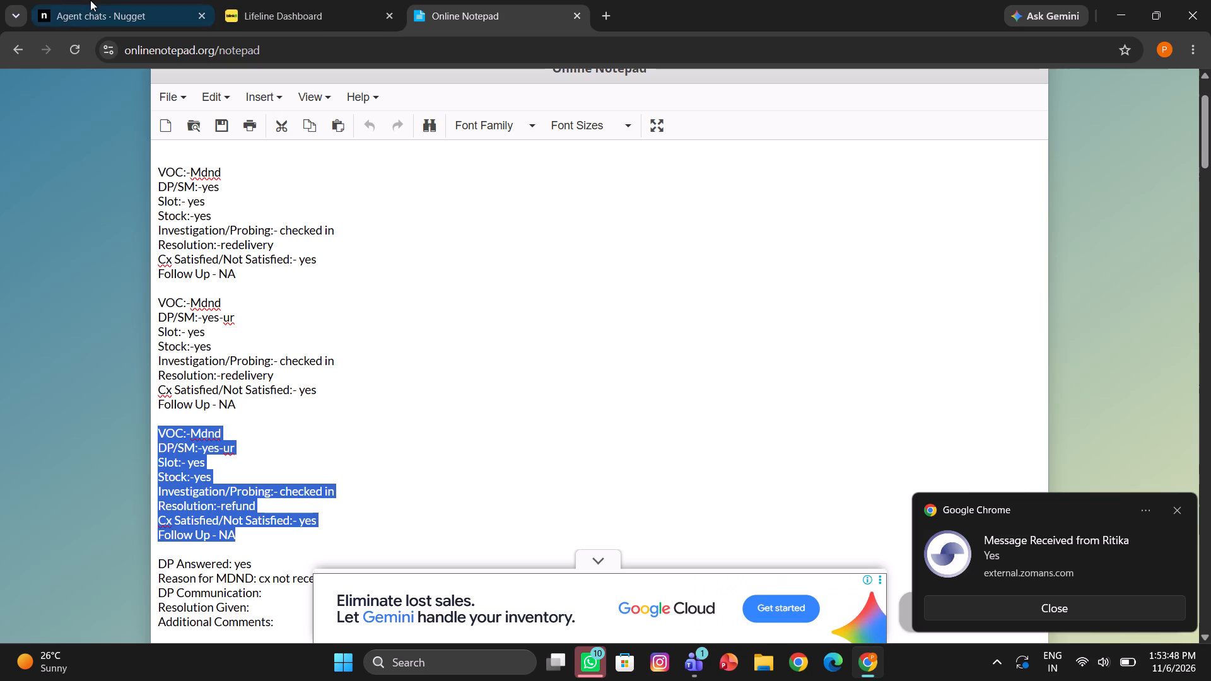
click(90, 0)
scroll(402, 416, down, 3)
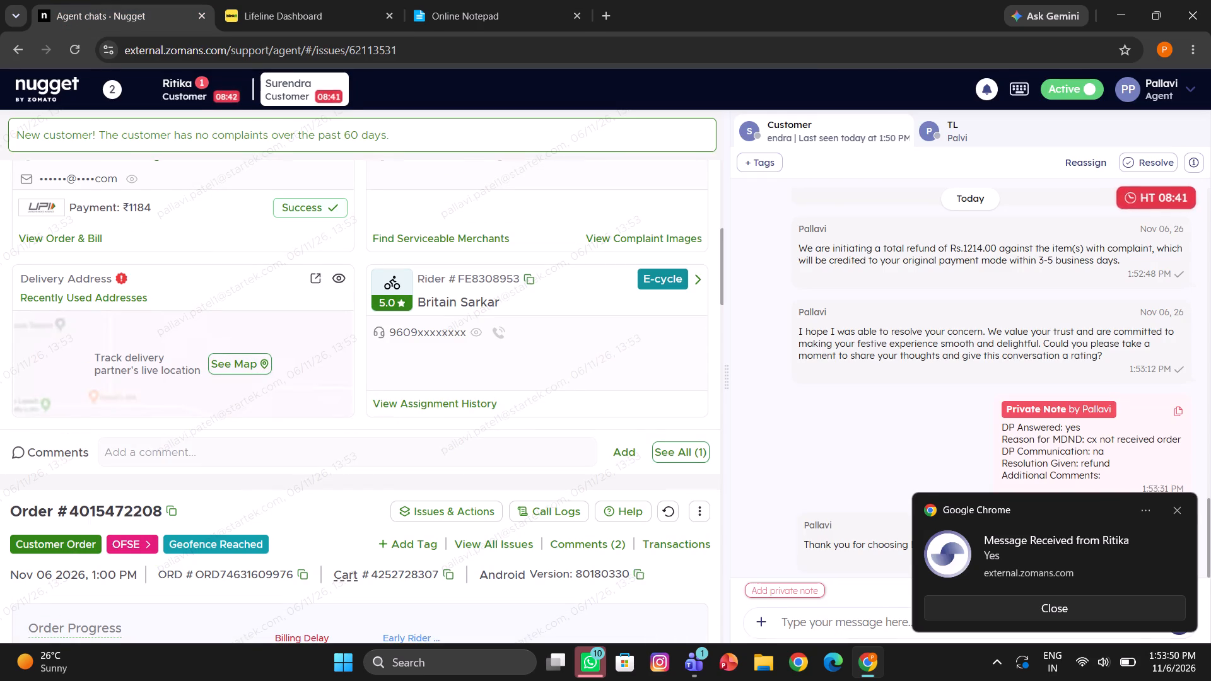
click(346, 460)
key(ctrl+v)
scroll(334, 461, right, 5)
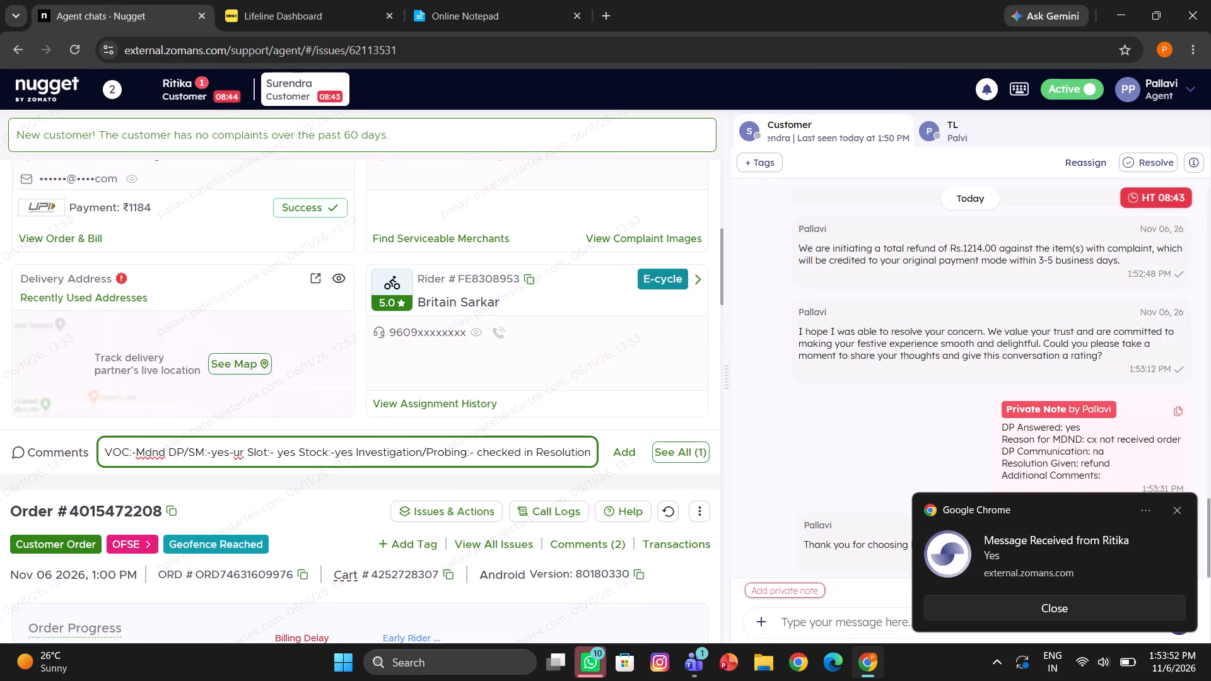
click(244, 448)
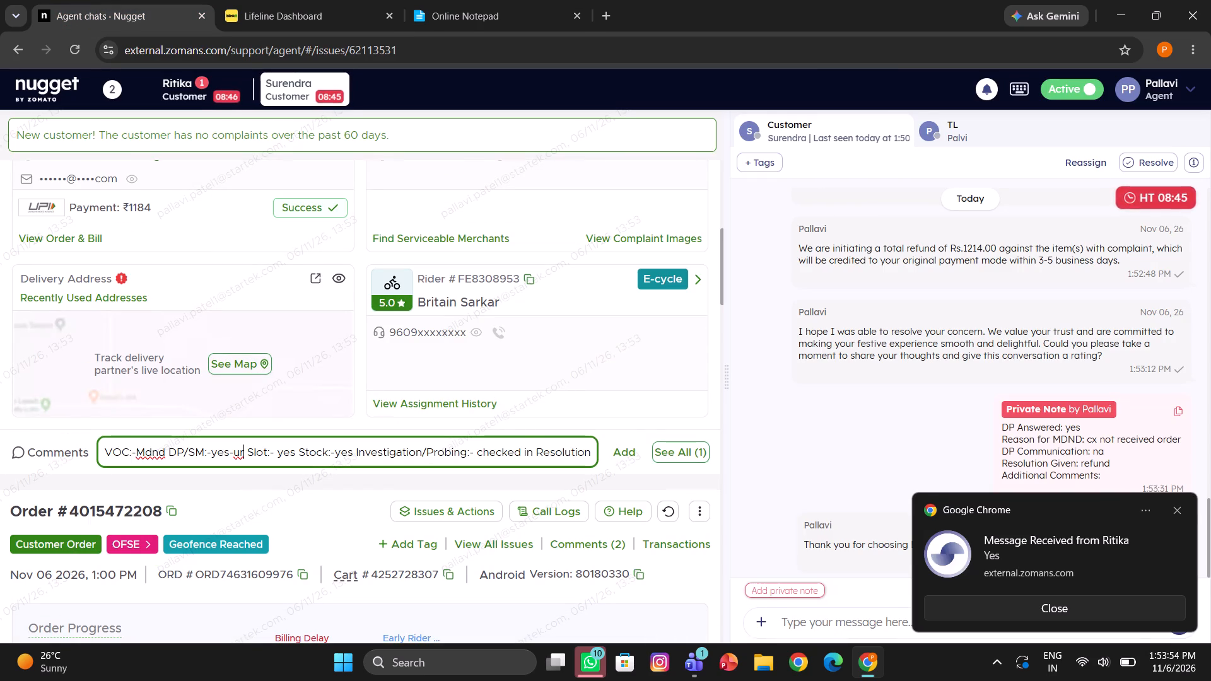
key(BackSpace)
key(BackSpace)
key(BackSpace)
key(Return)
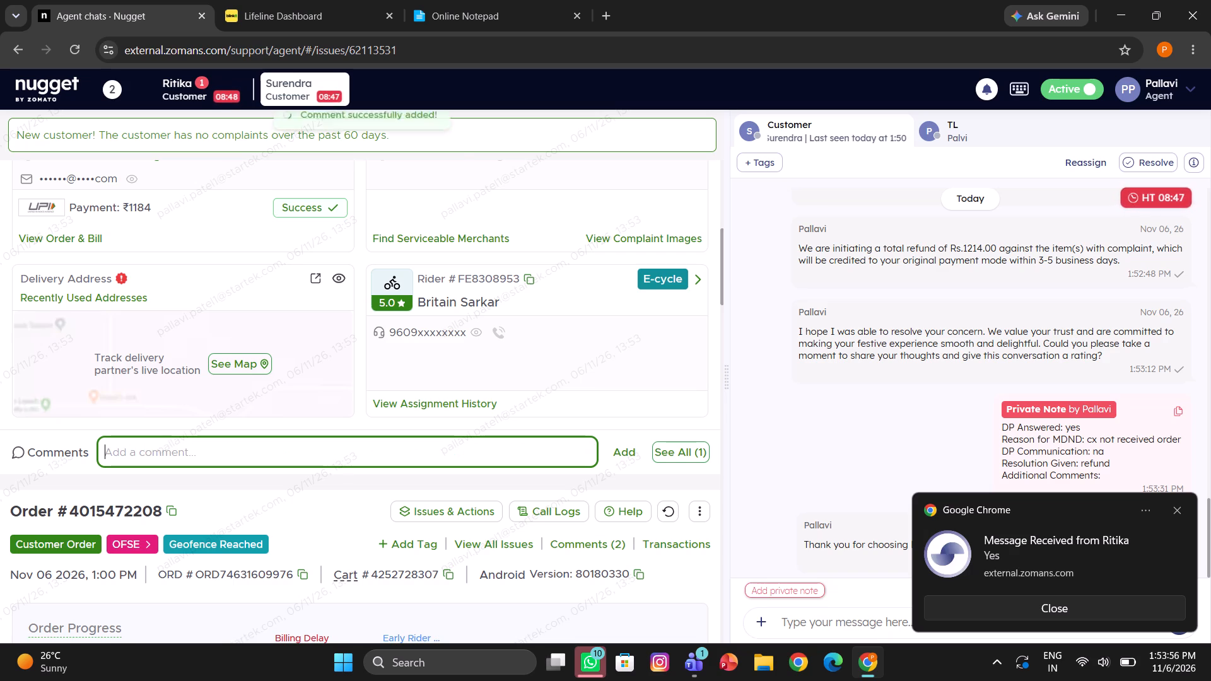
Resolve Surendra's chat with the disposition tag "MDND – Resolved".
click(1157, 150)
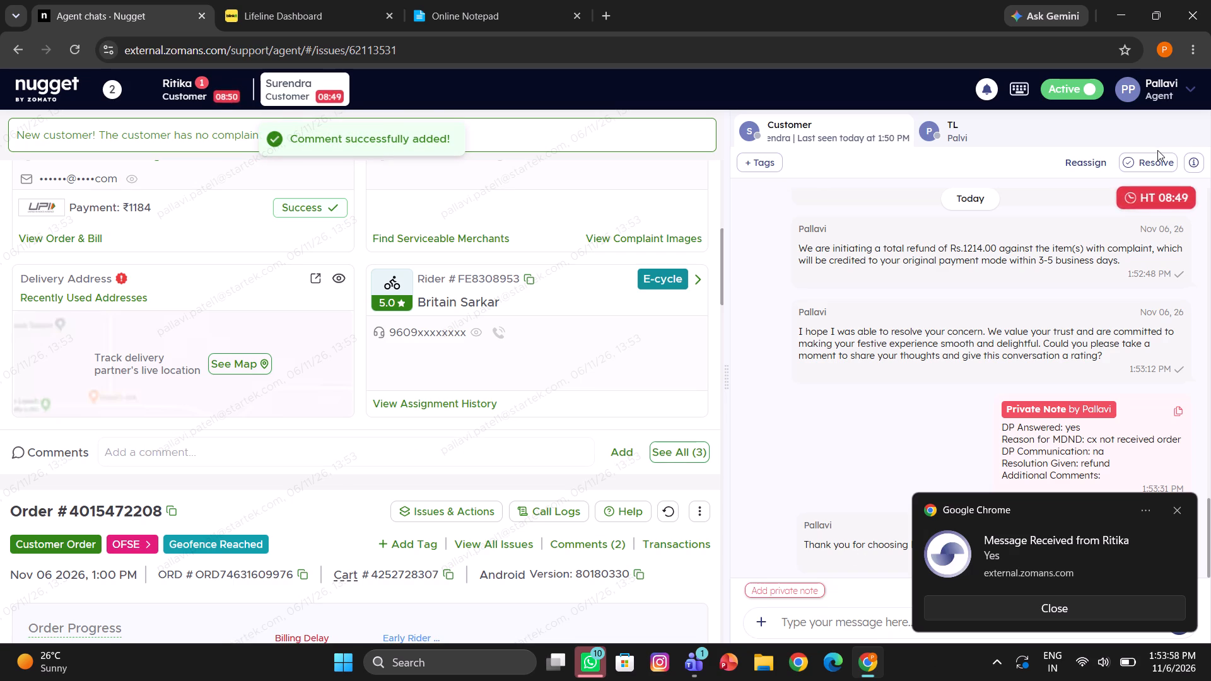
click(1150, 163)
text(mdnd)
click(442, 309)
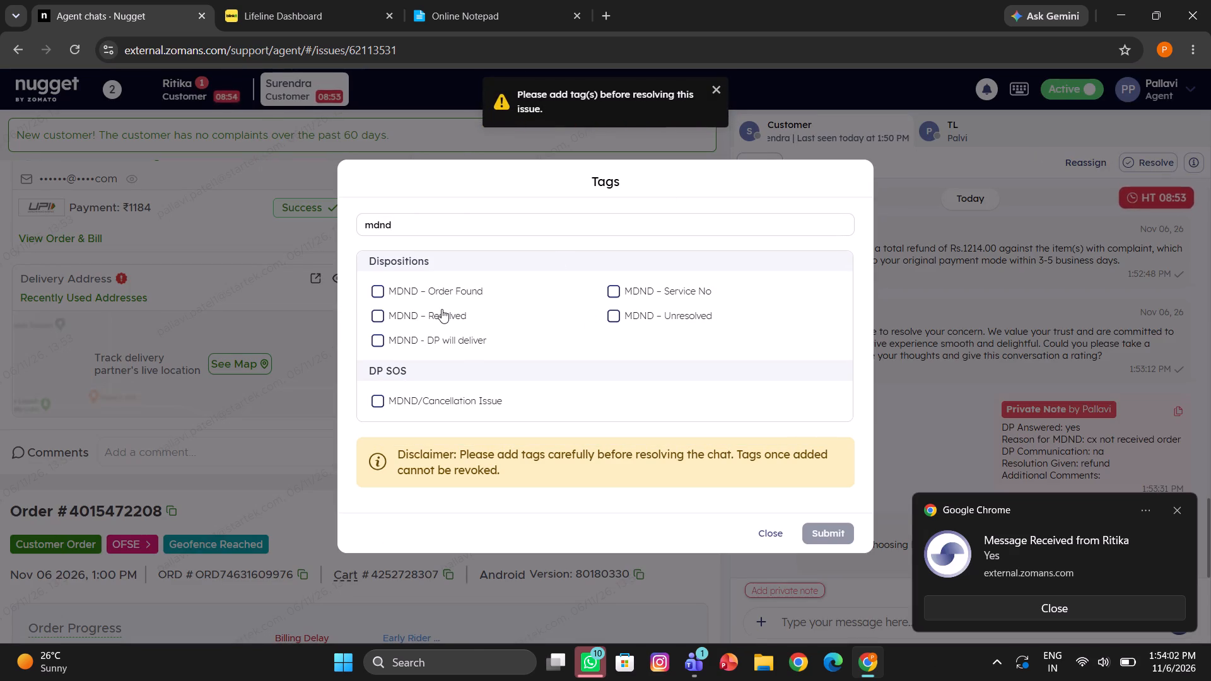
click(839, 538)
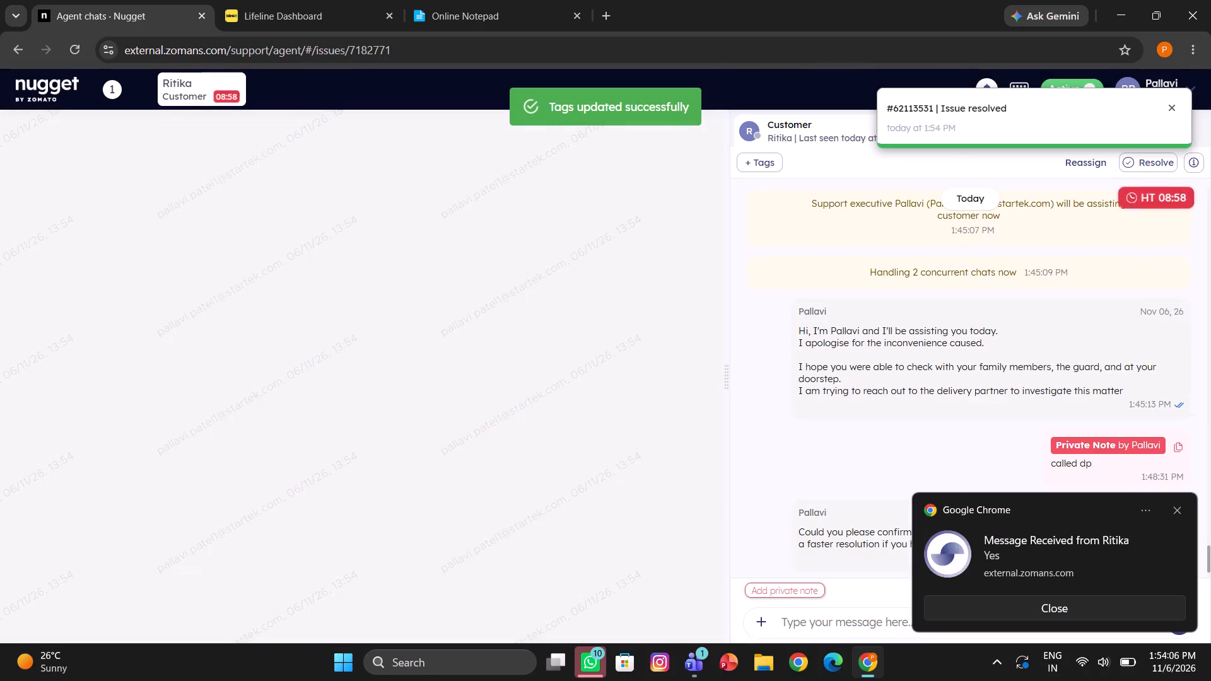
scroll(839, 538, down, 2)
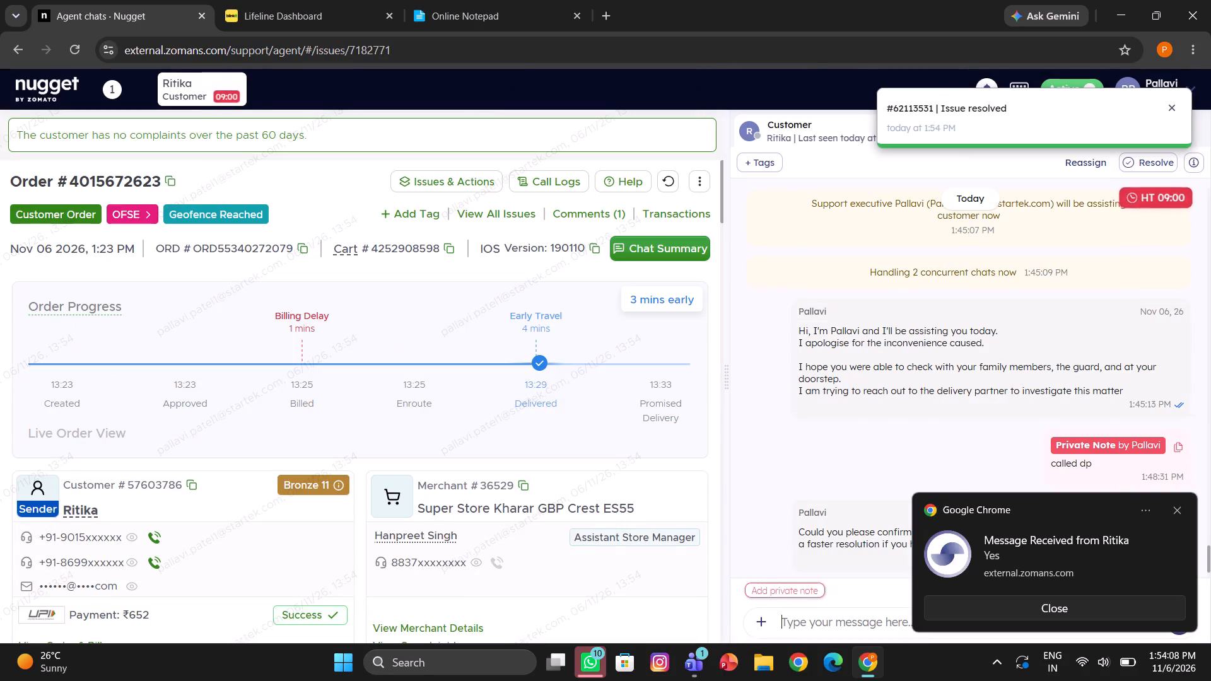
scroll(839, 538, down, 3)
scroll(665, 508, down, 3)
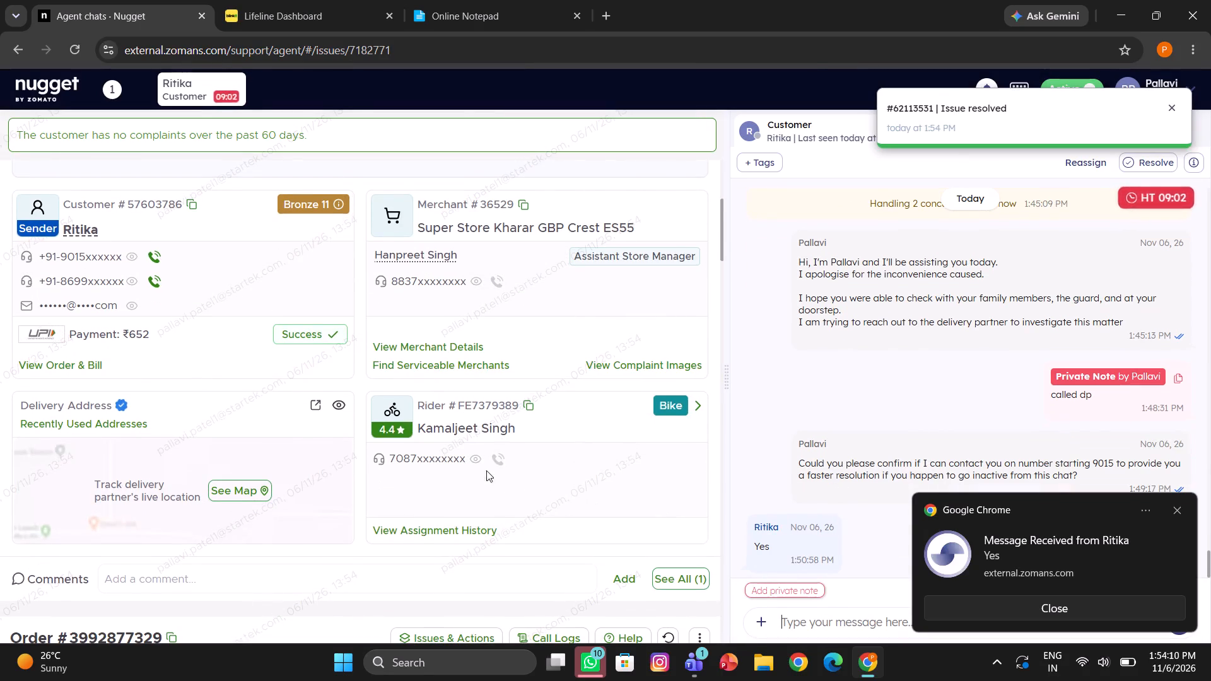
click(496, 457)
click(641, 471)
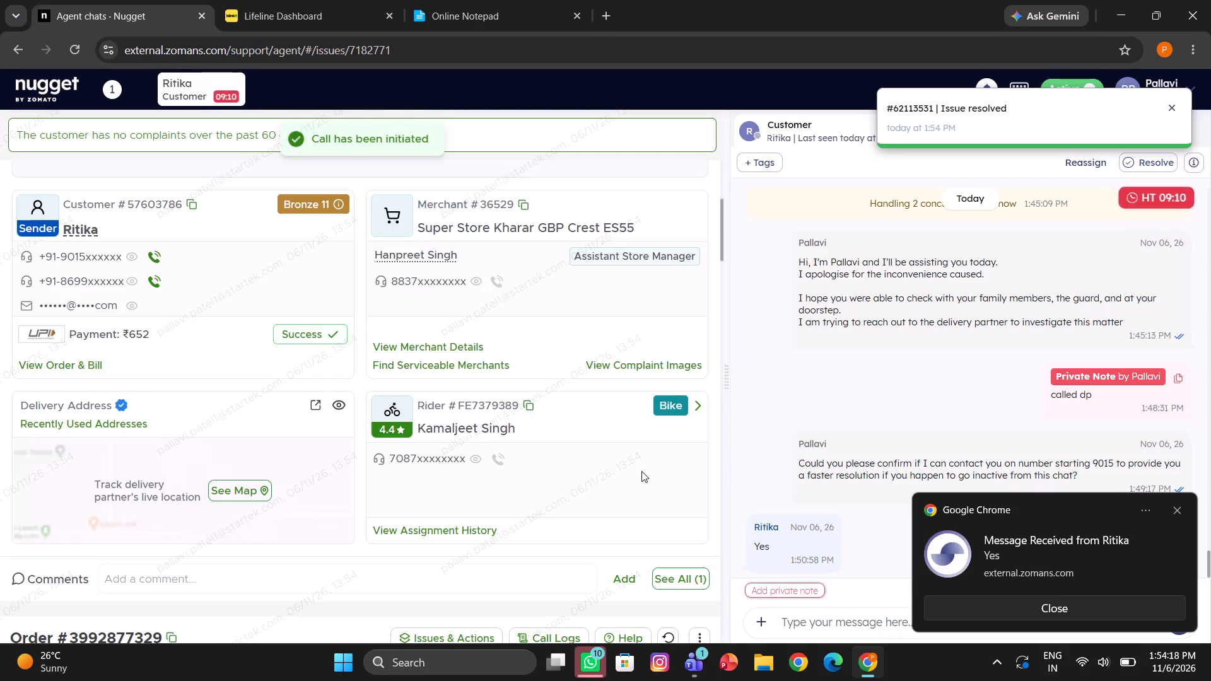
Add the private note "called cx" to Ritika's chat.
click(773, 589)
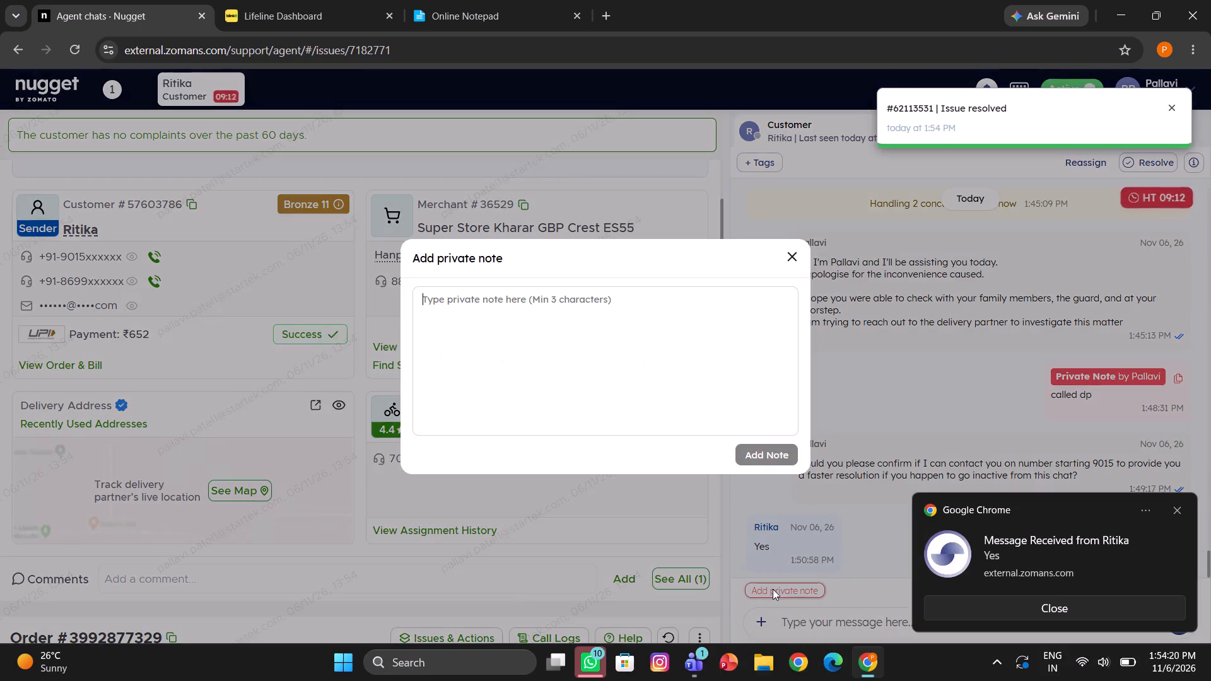
text(cs)
key(BackSpace)
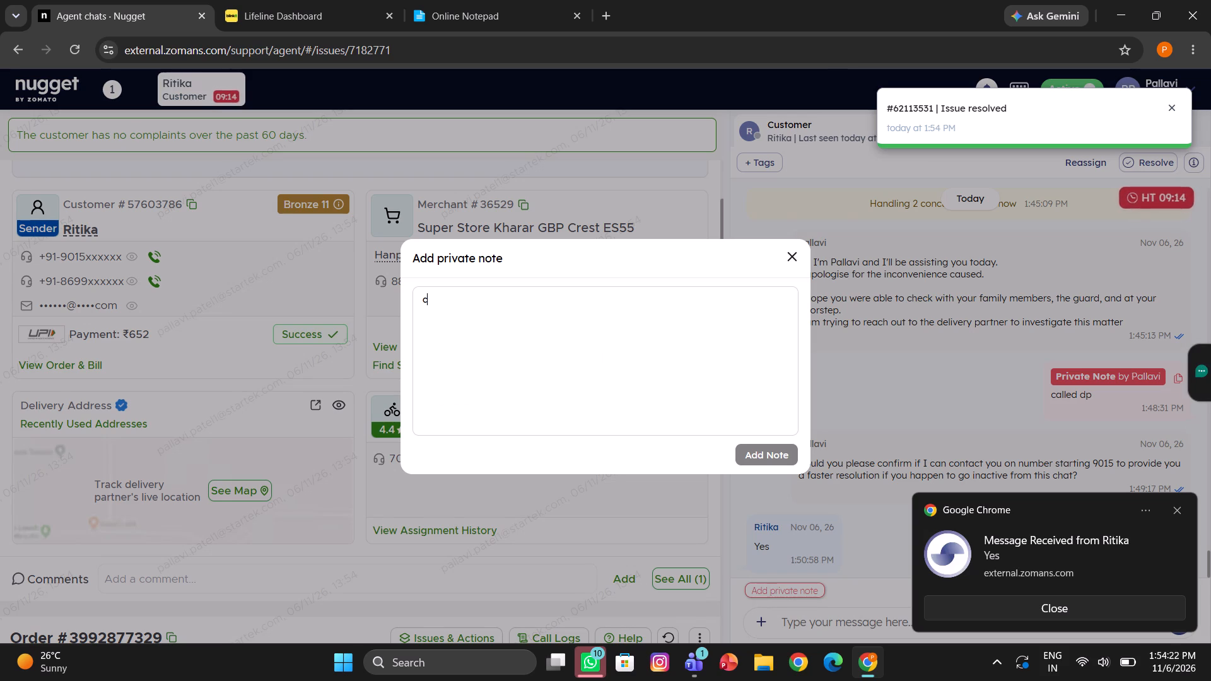
text(alled cx)
click(748, 454)
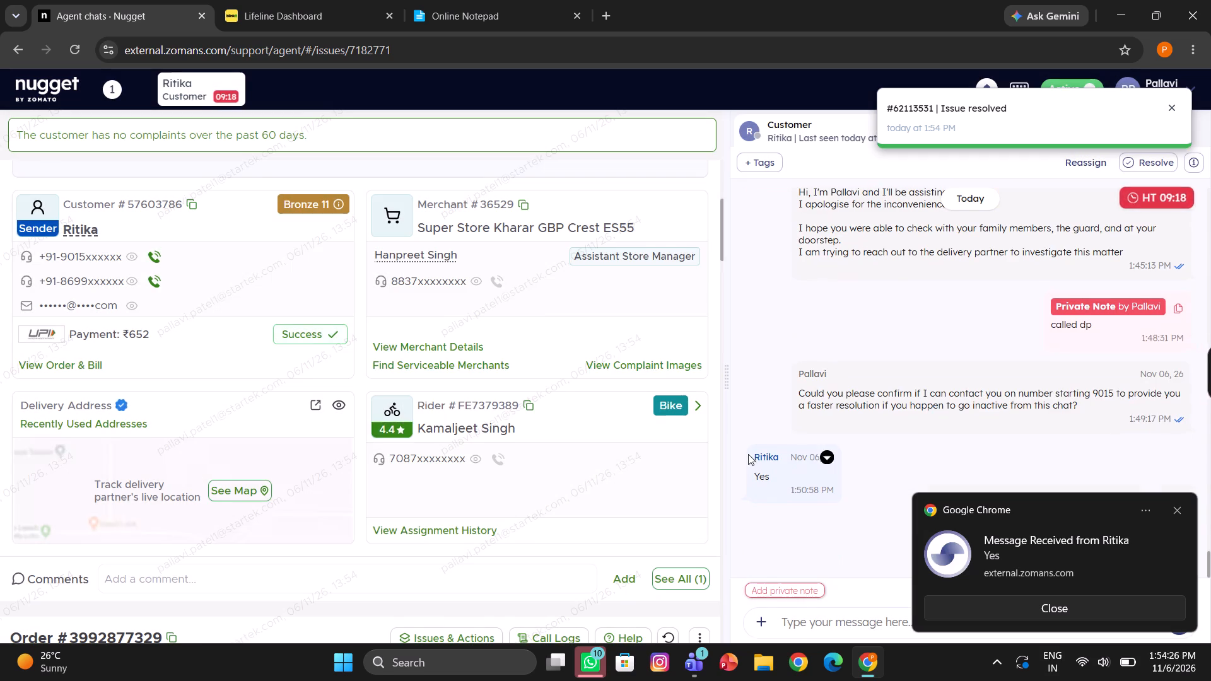
Examine the products listed in the Missing Item issue form for Ritika's order, and close the form without reporting anything.
scroll(477, 293, up, 5)
click(461, 187)
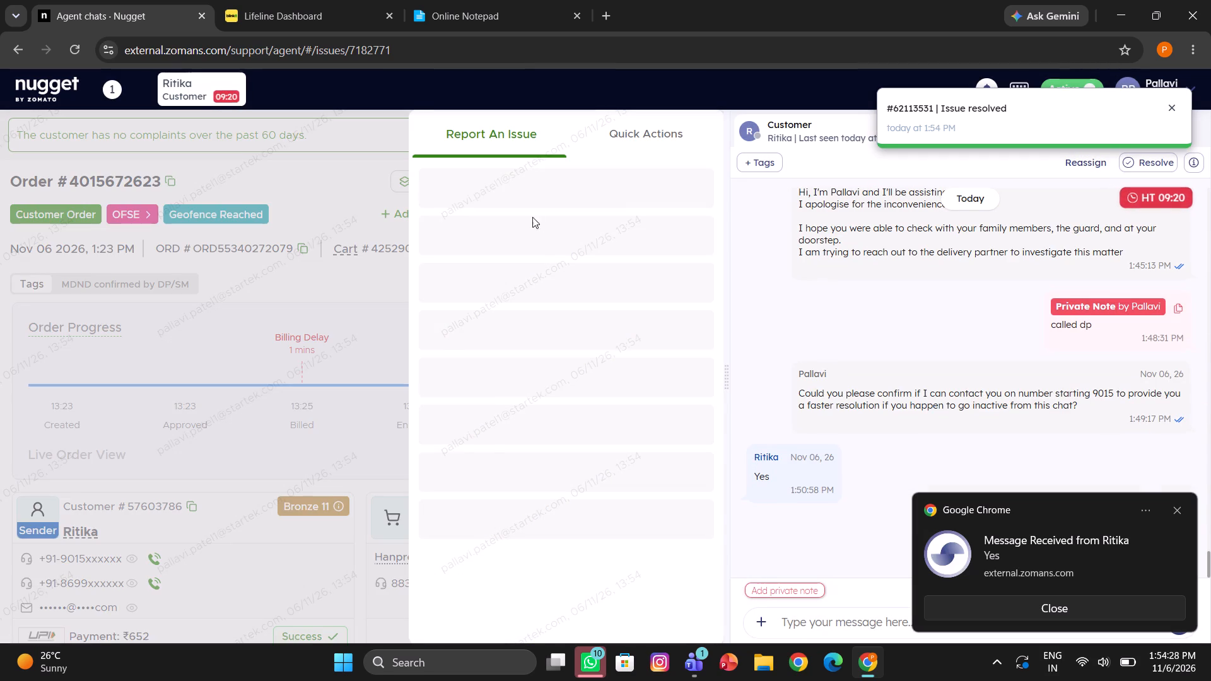
click(566, 223)
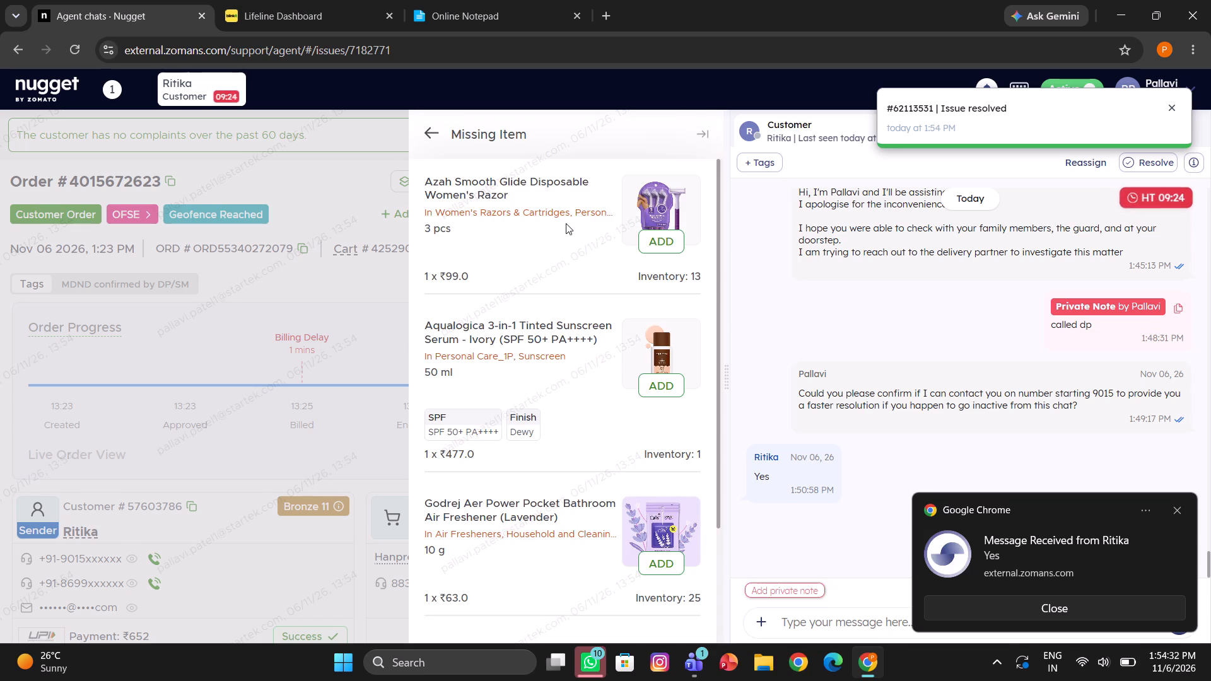
scroll(566, 223, down, 3)
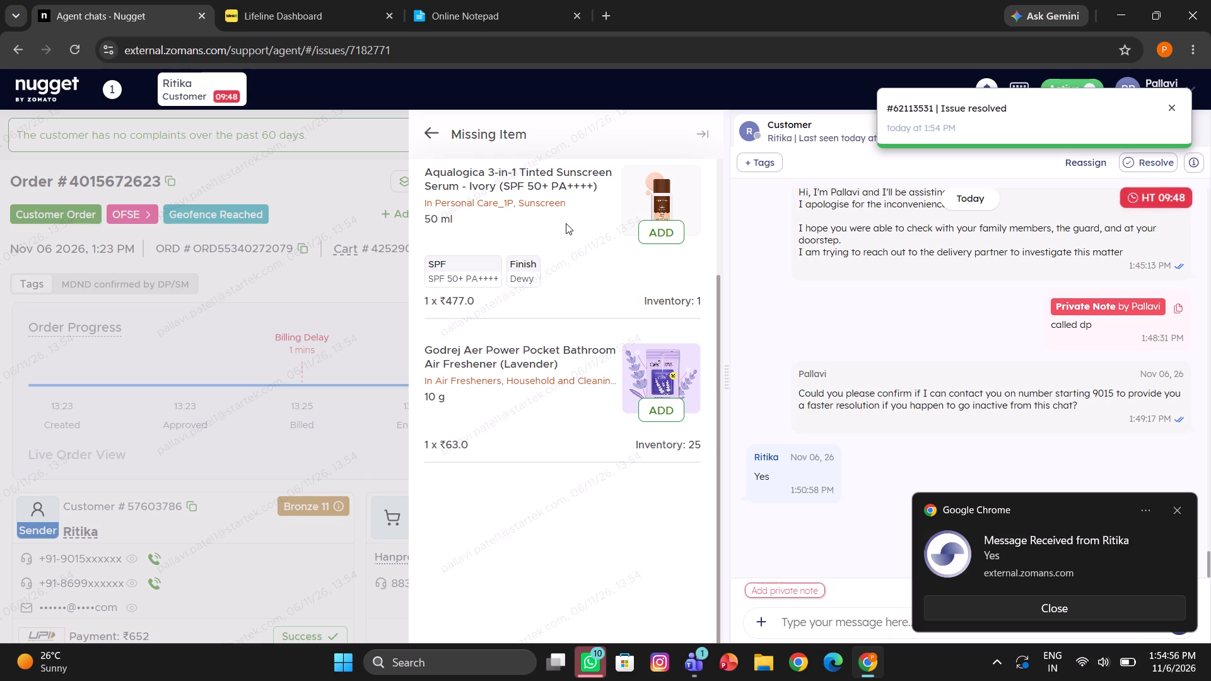
right_click(298, 215)
right_click(158, 523)
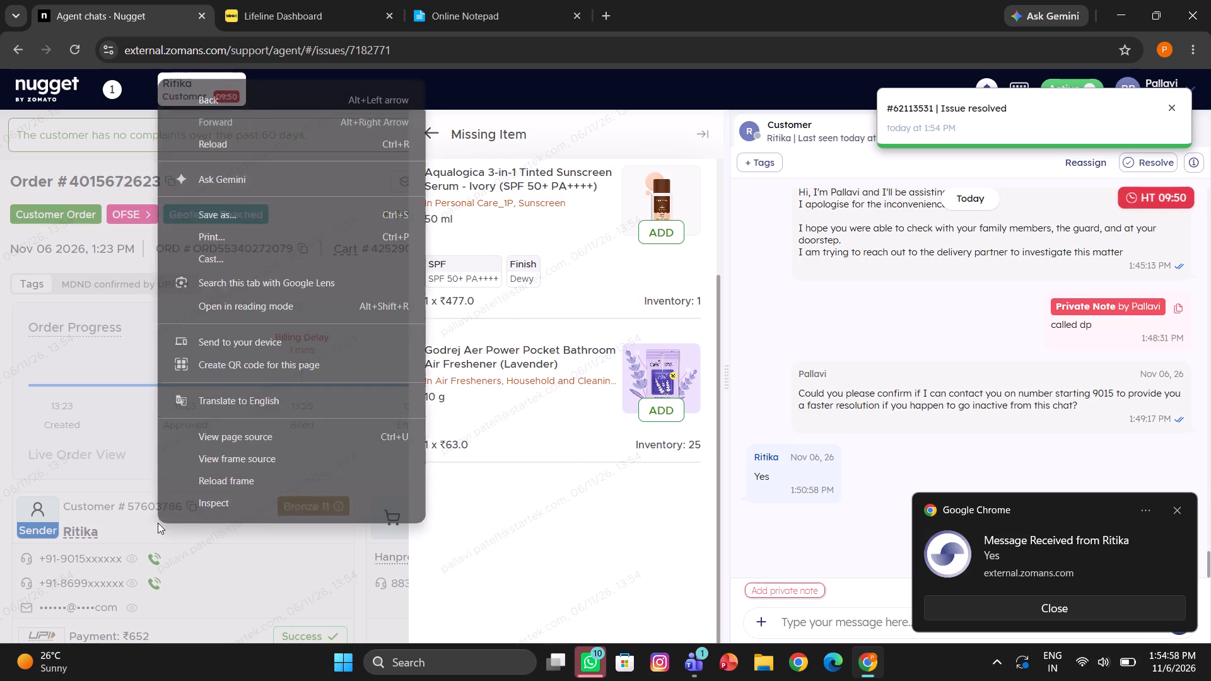
right_click(154, 561)
right_click(154, 561)
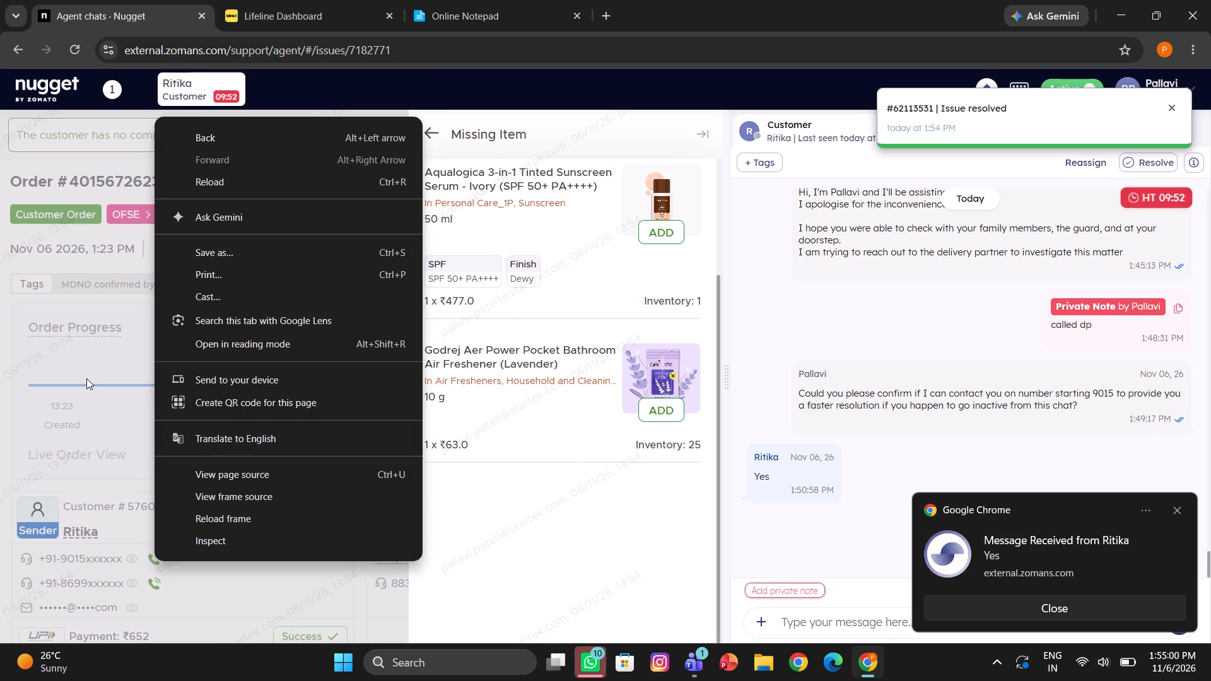
click(0, 394)
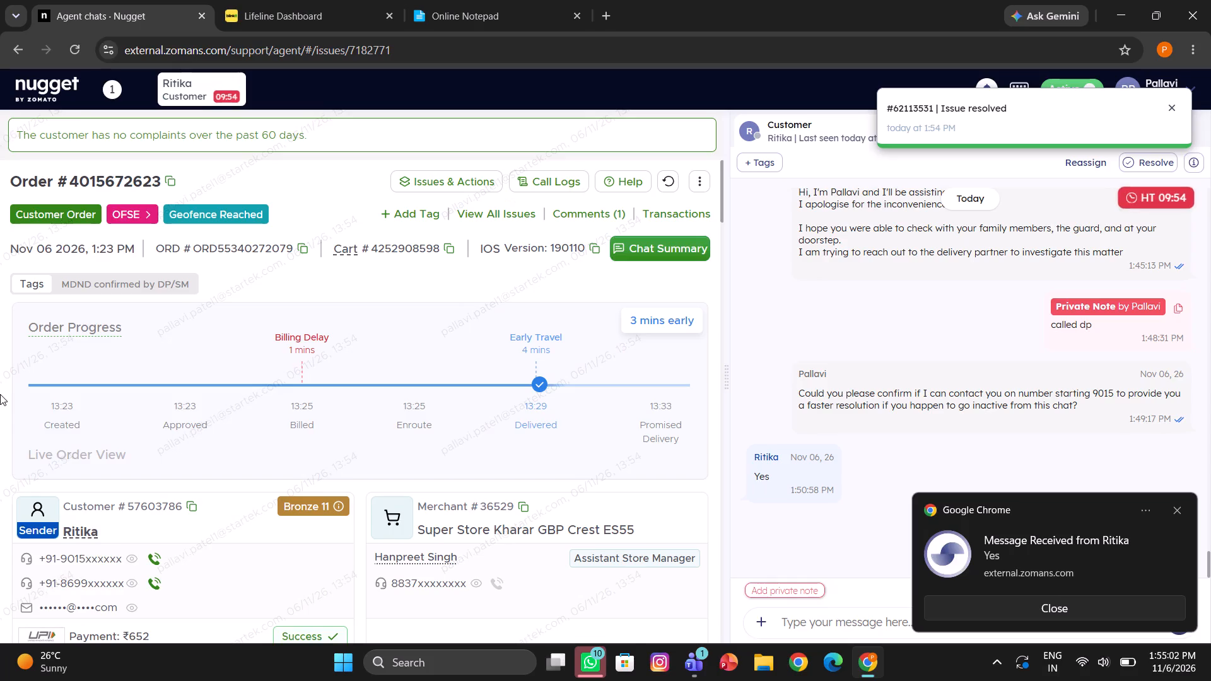
Call Ritika on the first phone number listed for her order.
click(148, 556)
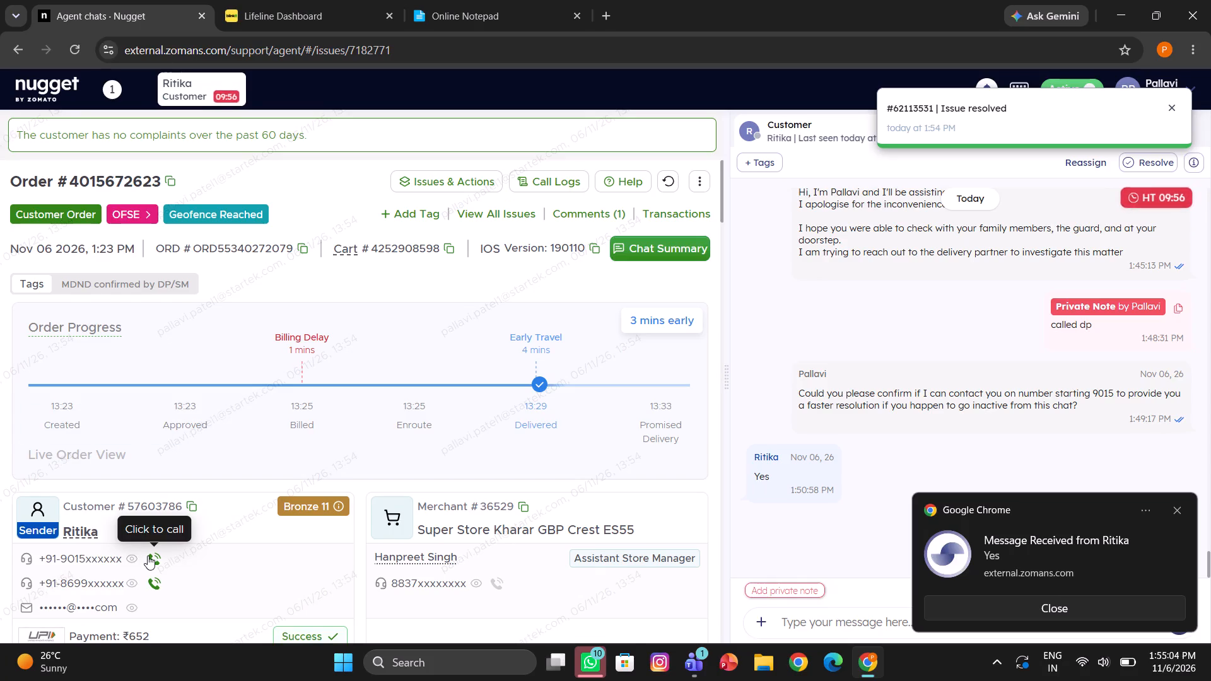
click(629, 476)
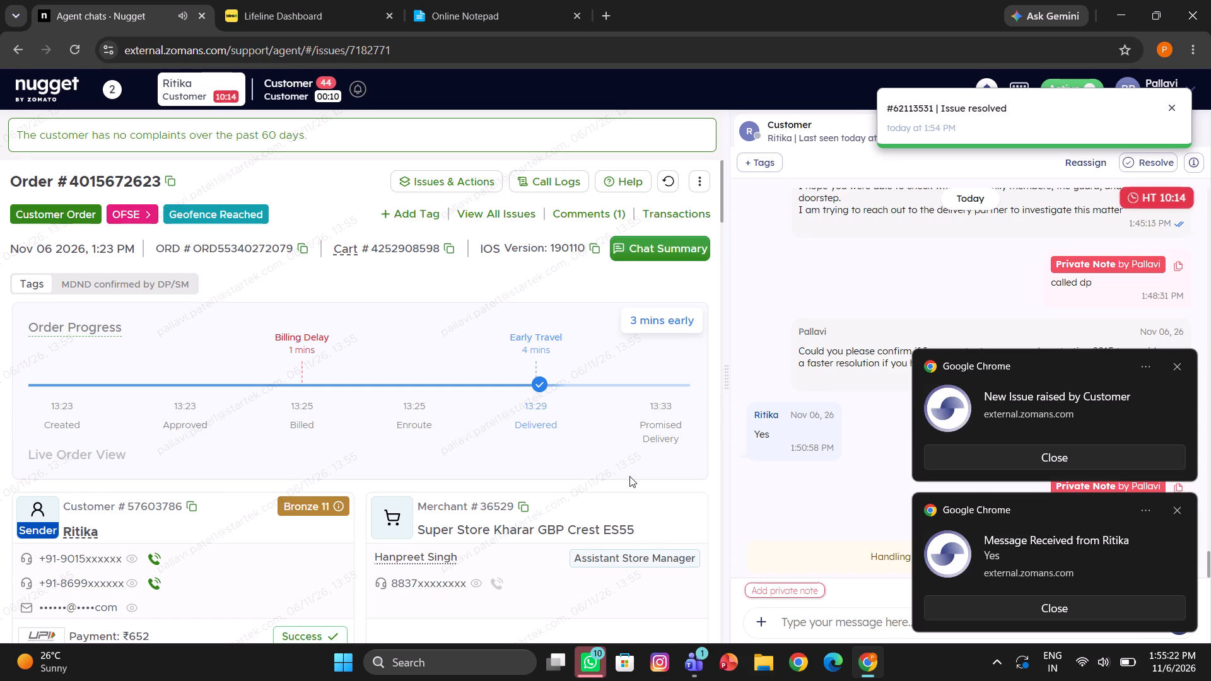
Open the newly assigned customer chat and send the suggested introduction that apologises and mentions reaching out to the delivery partner.
click(303, 91)
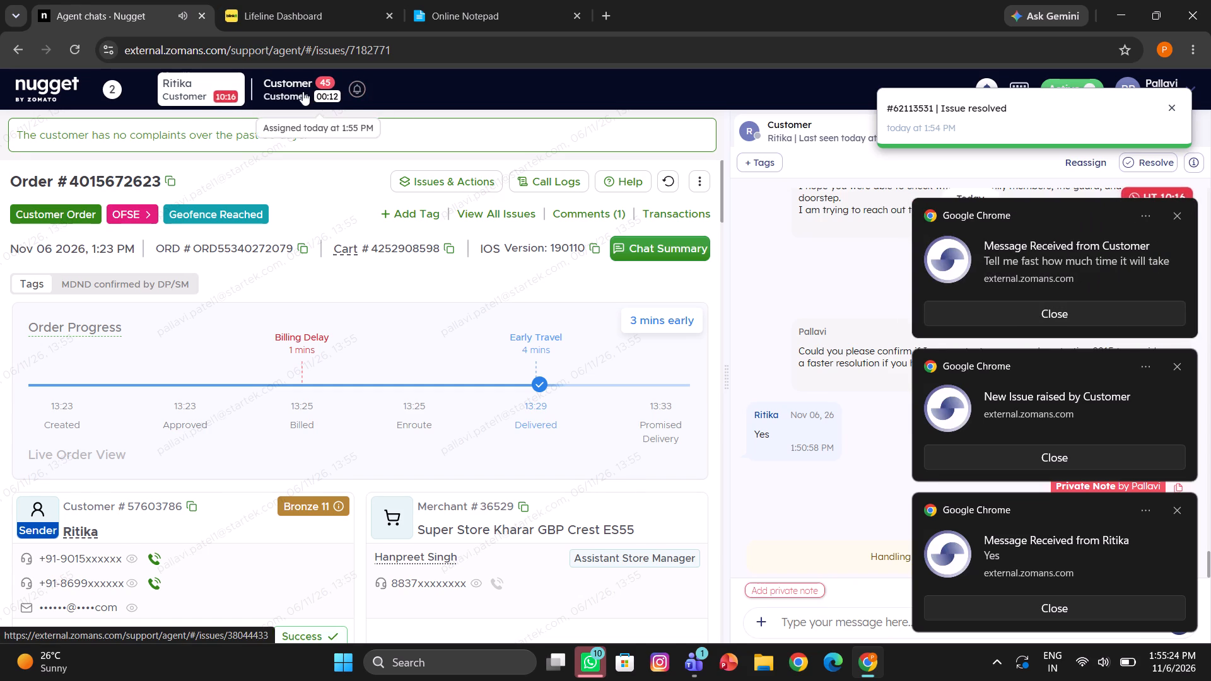
click(794, 562)
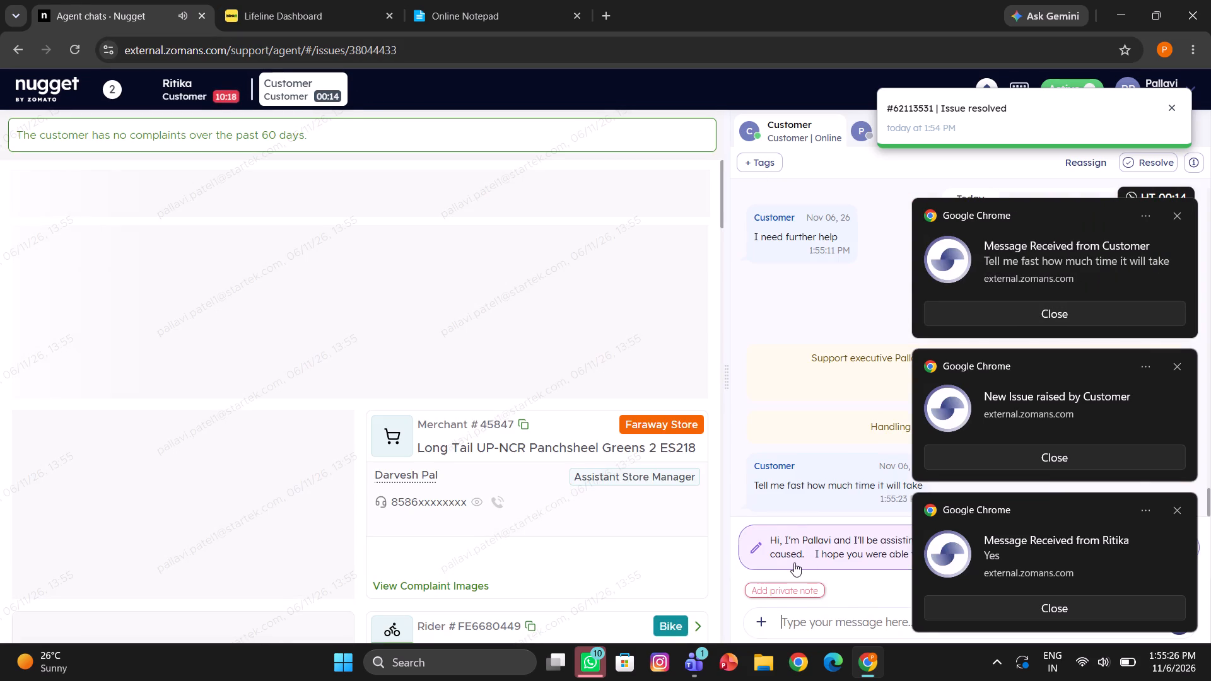
click(794, 562)
key(Return)
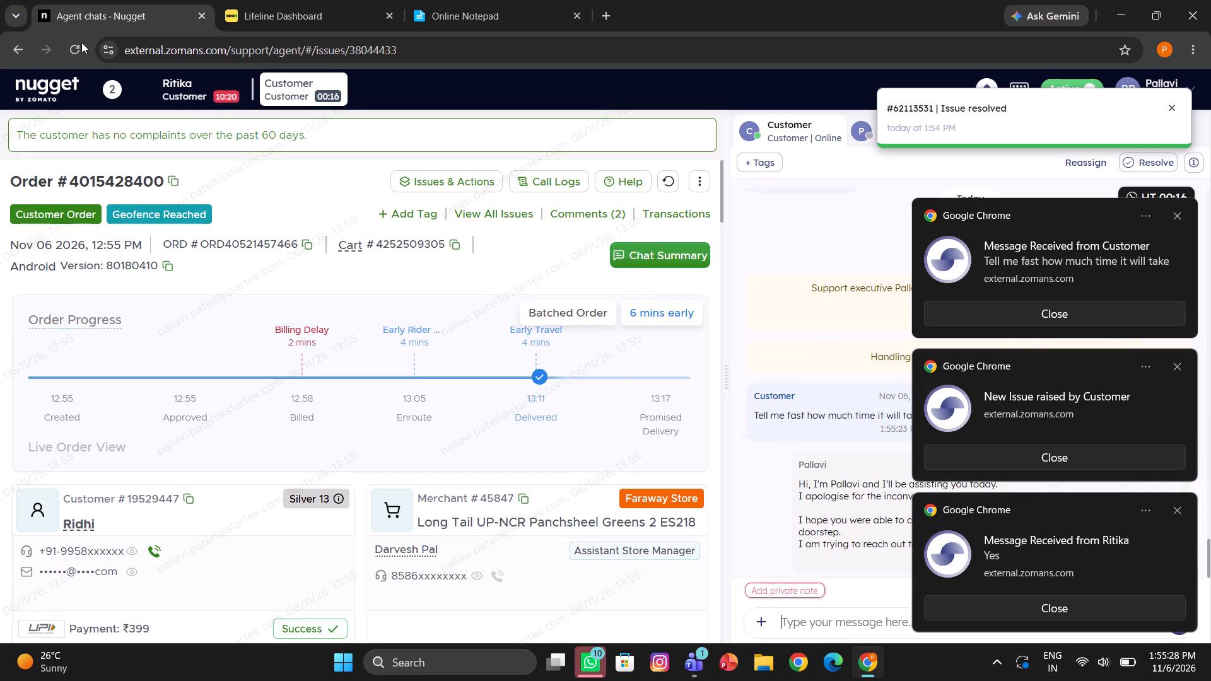
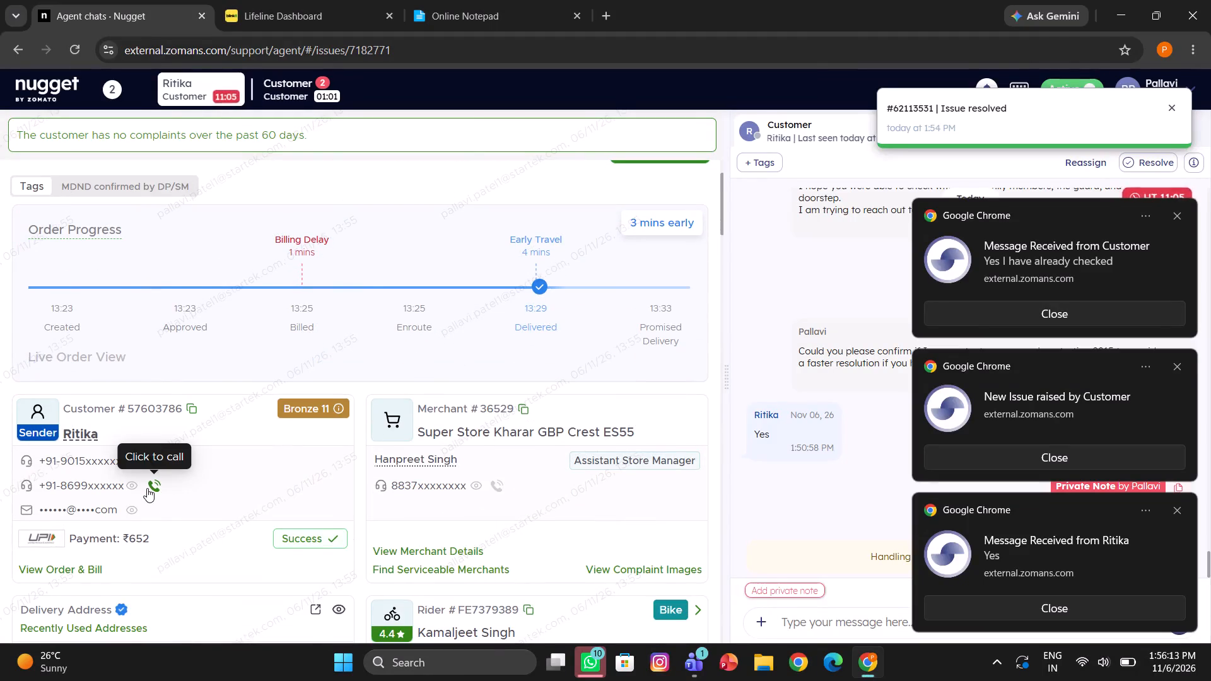
Confirm the call to Ritika on the second phone number listed for her order.
click(652, 465)
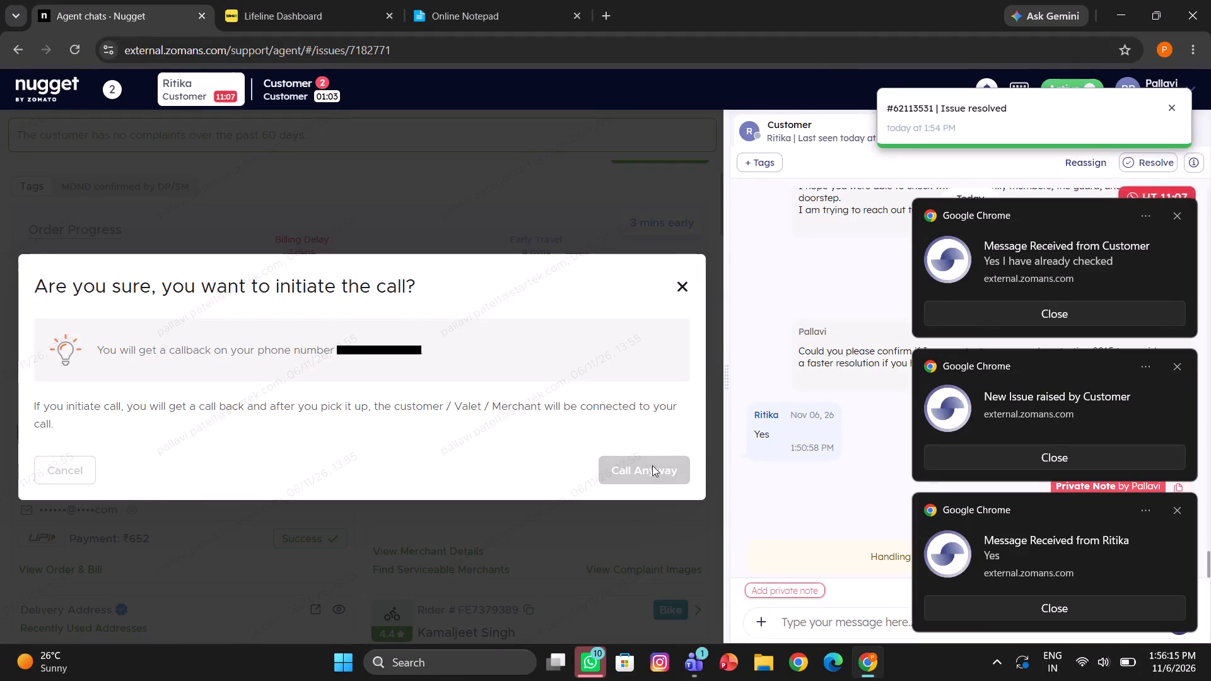
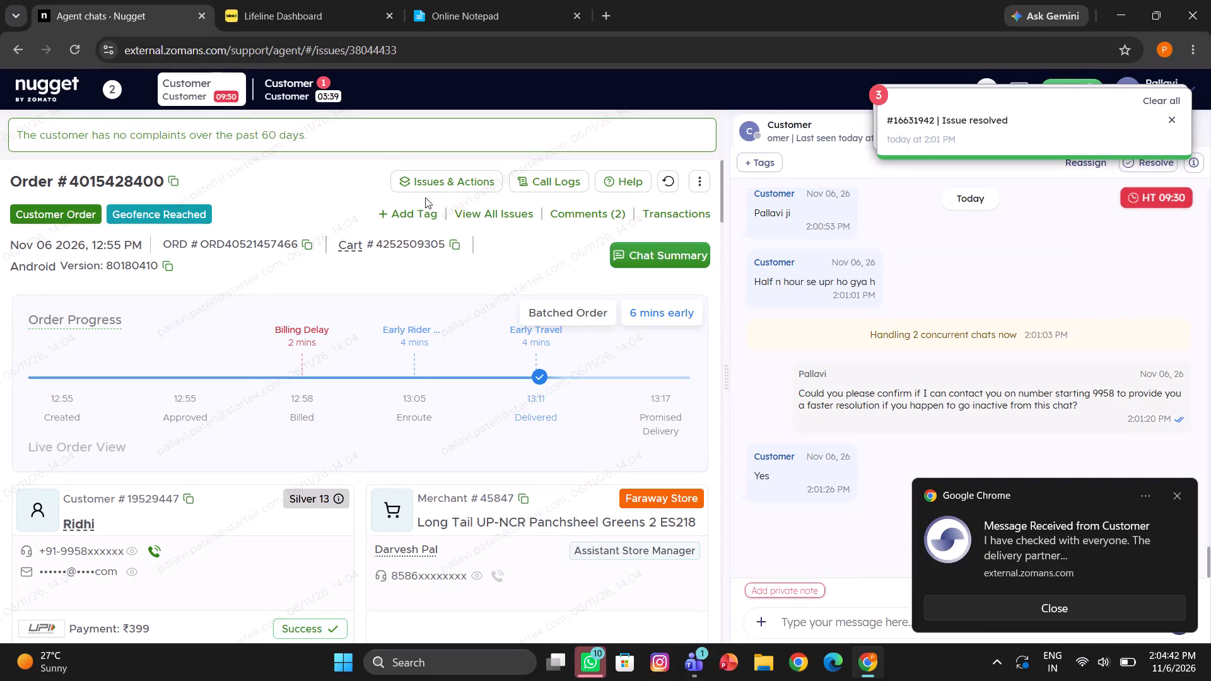
Report the open ₹399 order under Order Level Issues as Order not Delivered and refund ₹399 as a promo code.
click(430, 180)
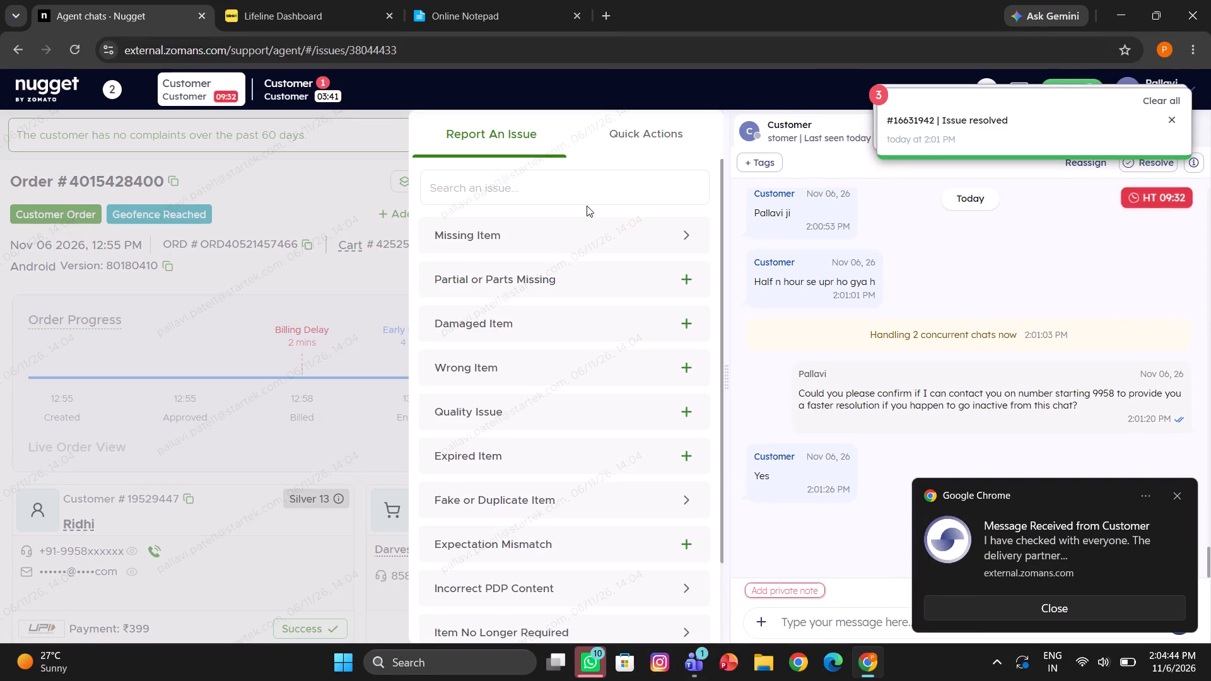
click(565, 186)
text(ord)
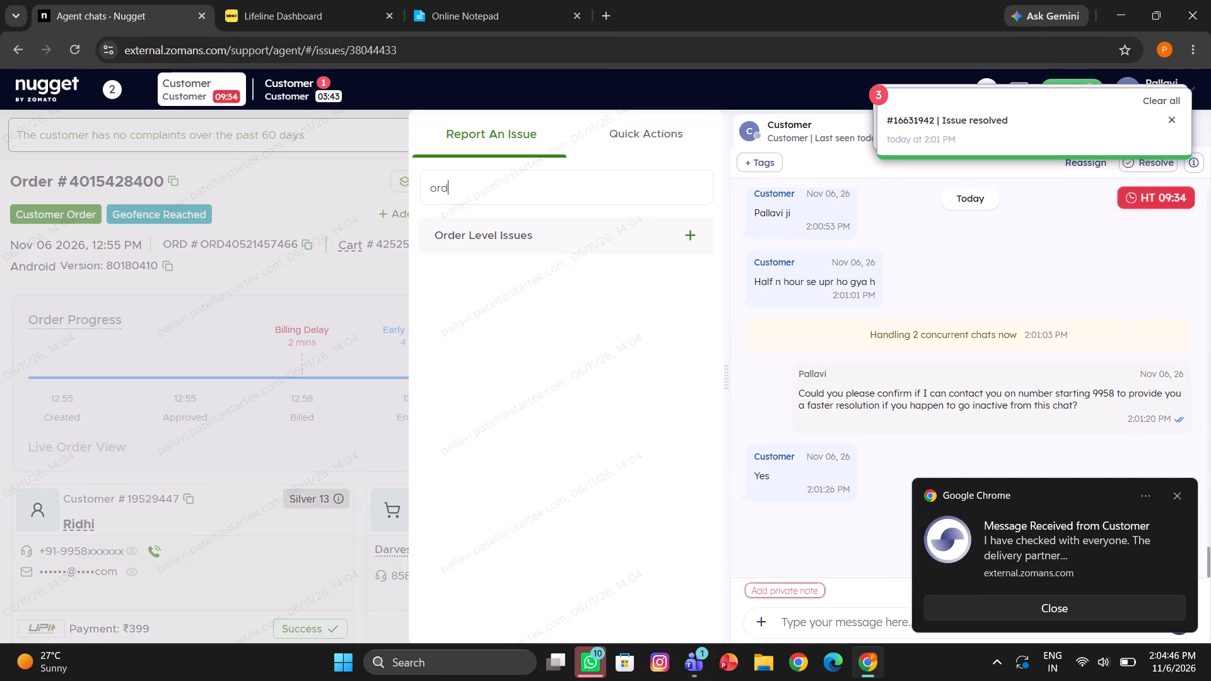
click(587, 230)
click(591, 274)
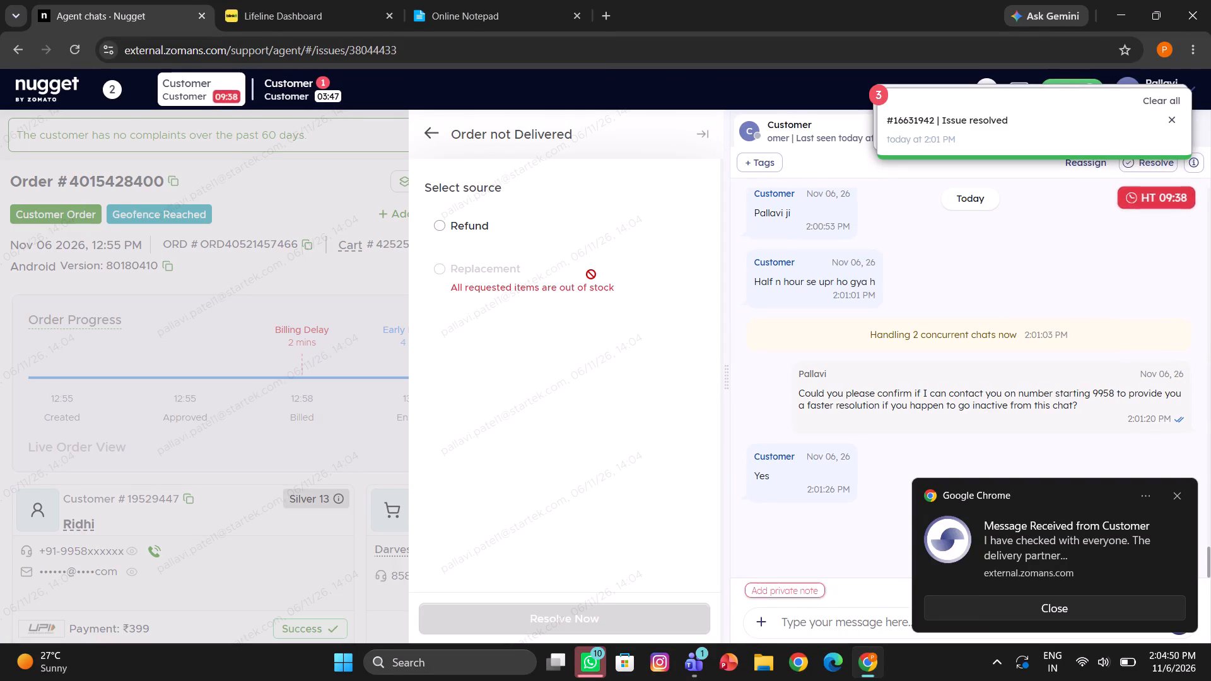
click(507, 211)
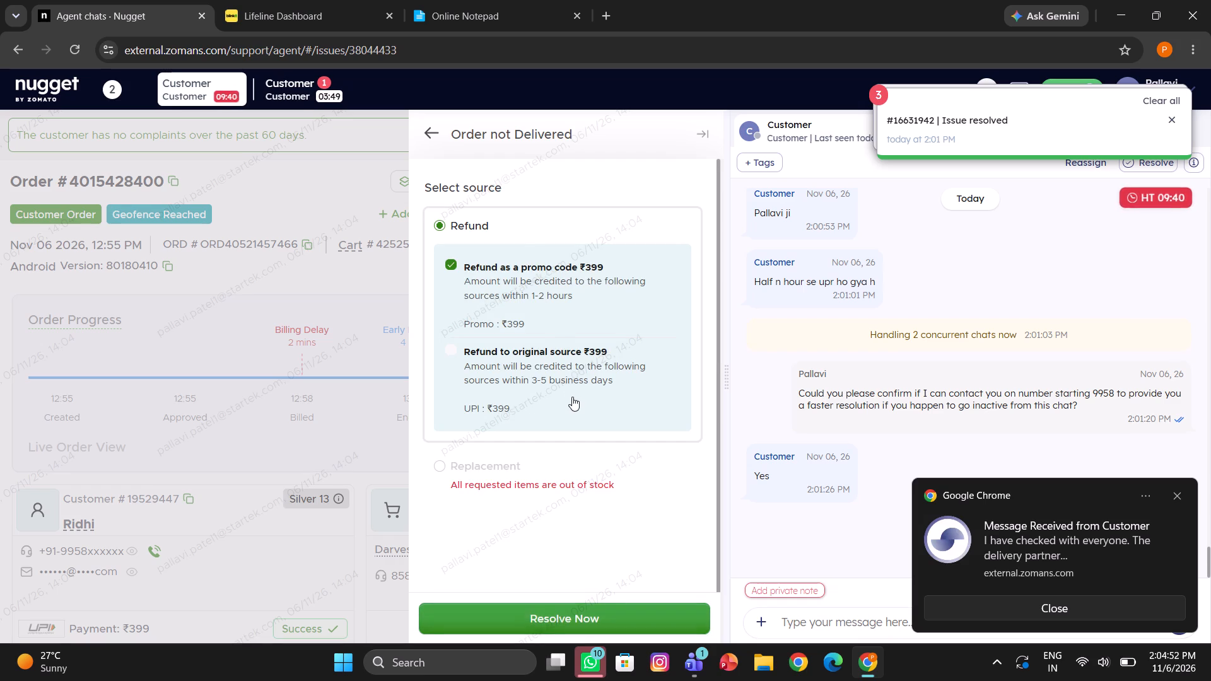
click(572, 397)
click(520, 303)
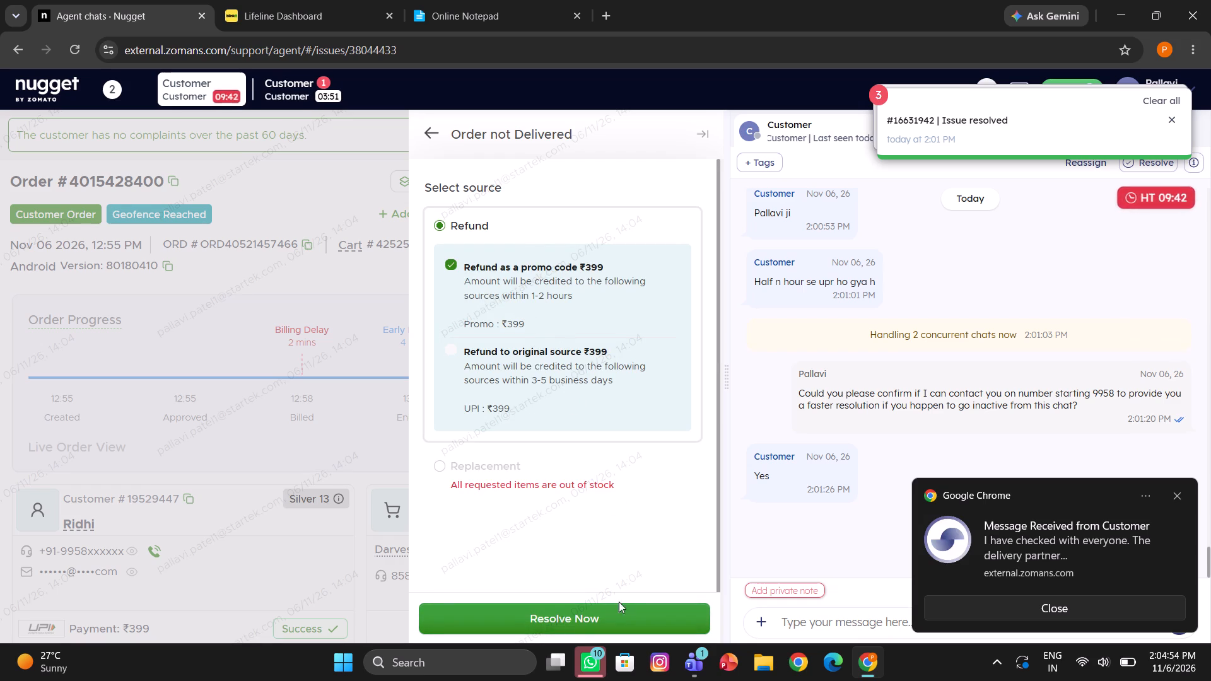
click(619, 603)
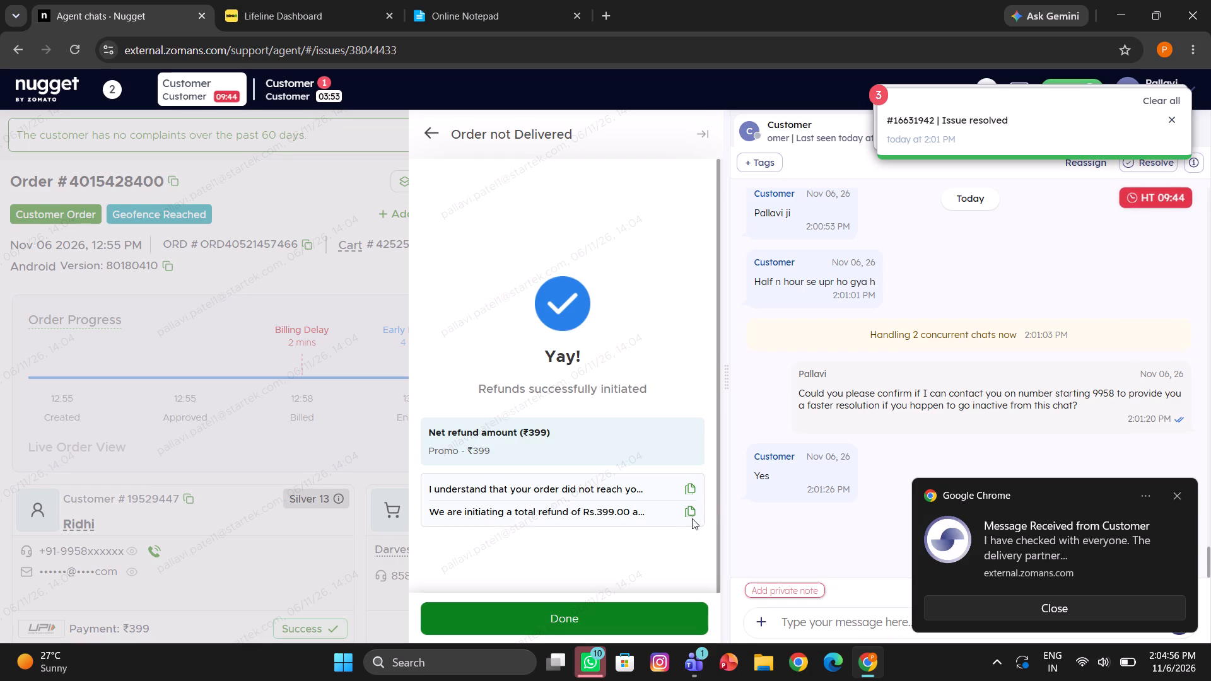
Send the customer both suggested refund messages, the not-delivered acknowledgement and the Rs.399.00 promo code notice, and finish the refund.
click(692, 479)
click(692, 480)
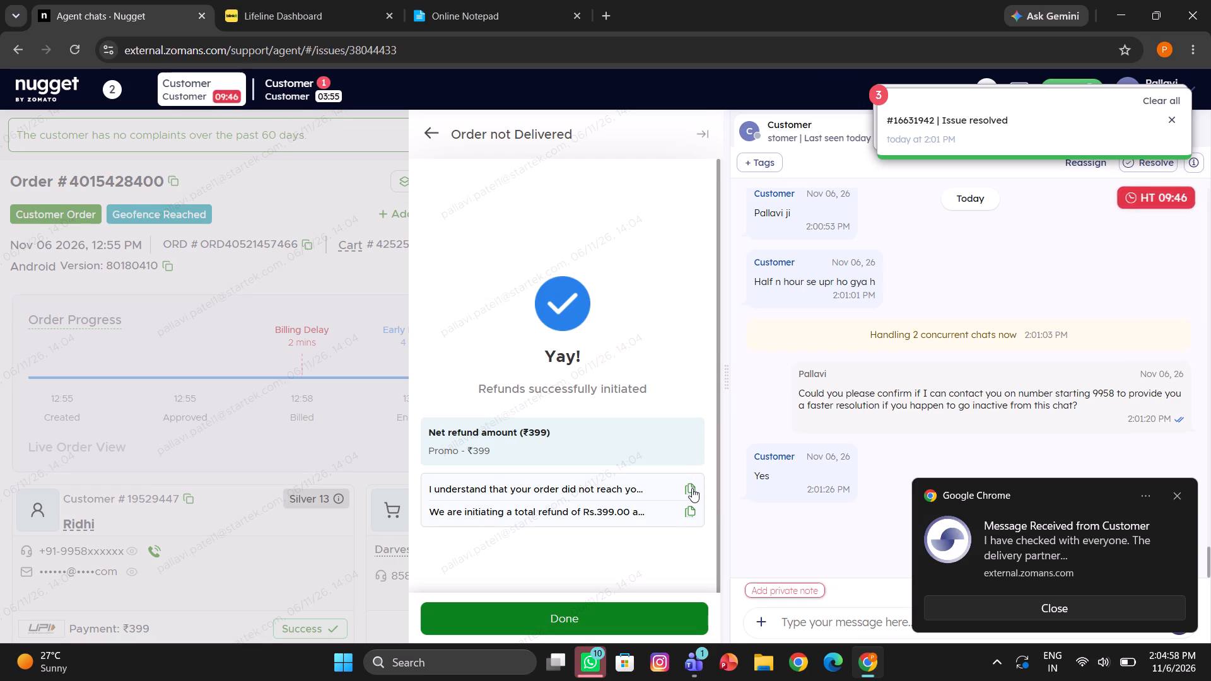
click(692, 488)
click(860, 627)
key(ctrl+v)
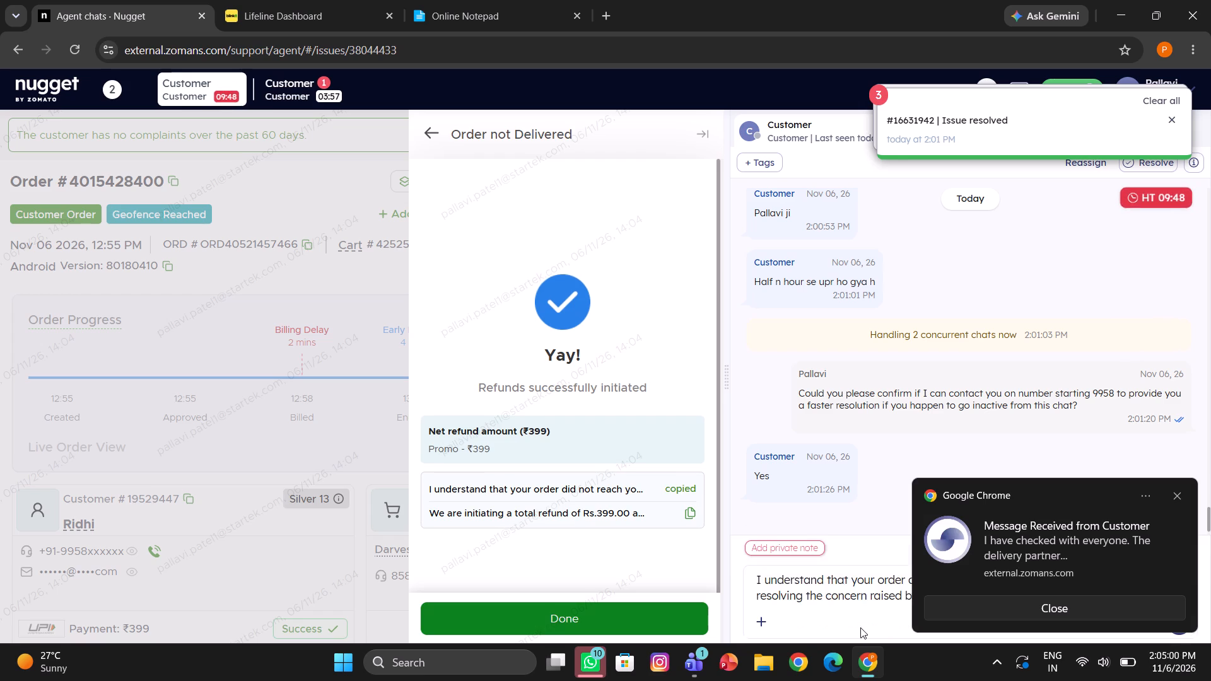
key(Return)
click(693, 509)
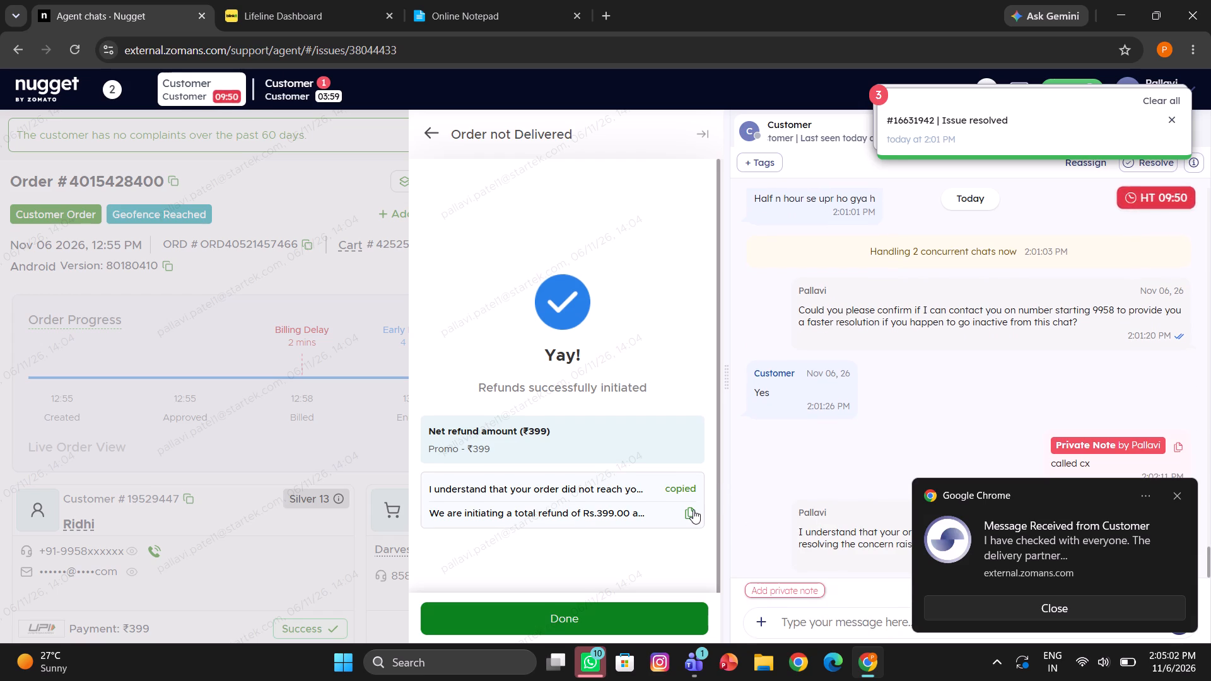
click(824, 619)
key(ctrl+v)
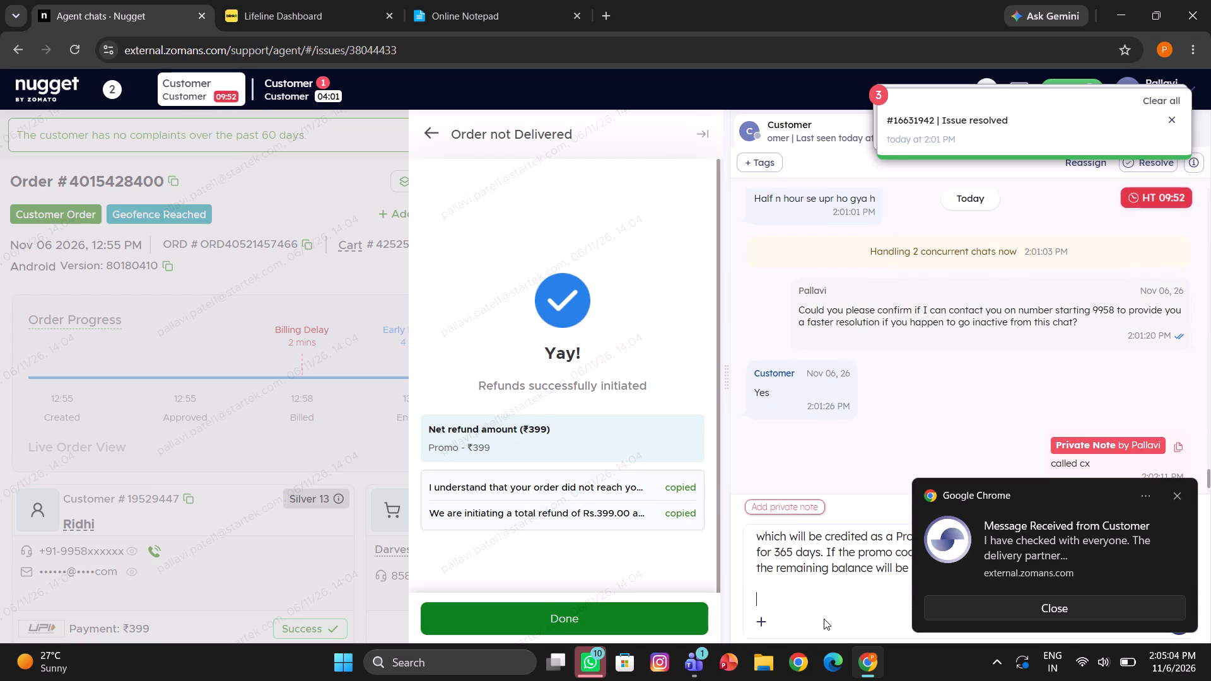
key(Return)
click(568, 604)
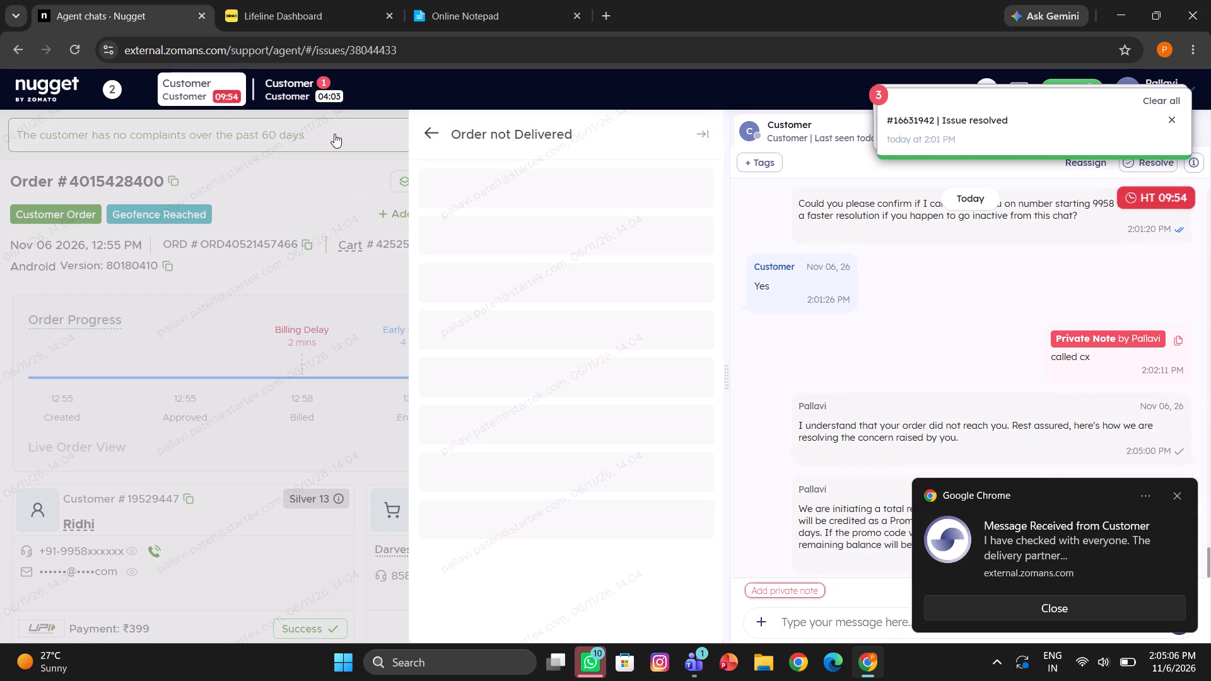
Add the private note "called dp" to the other customer's chat.
click(319, 99)
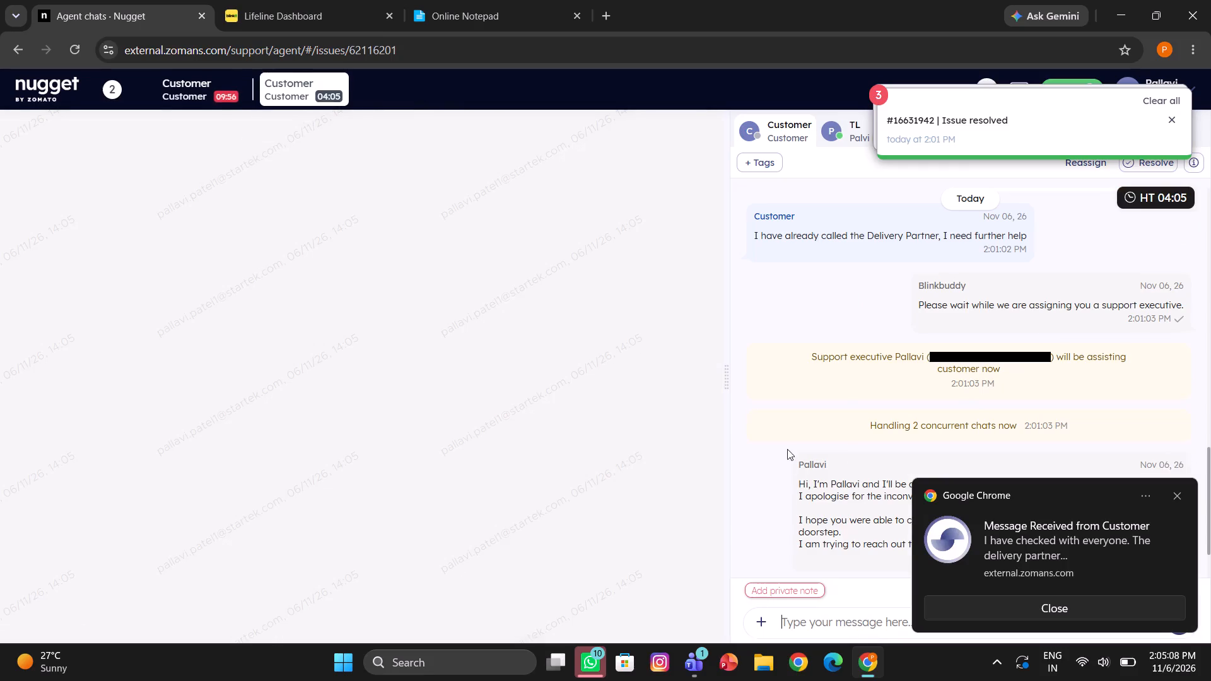
click(820, 586)
text(called dp)
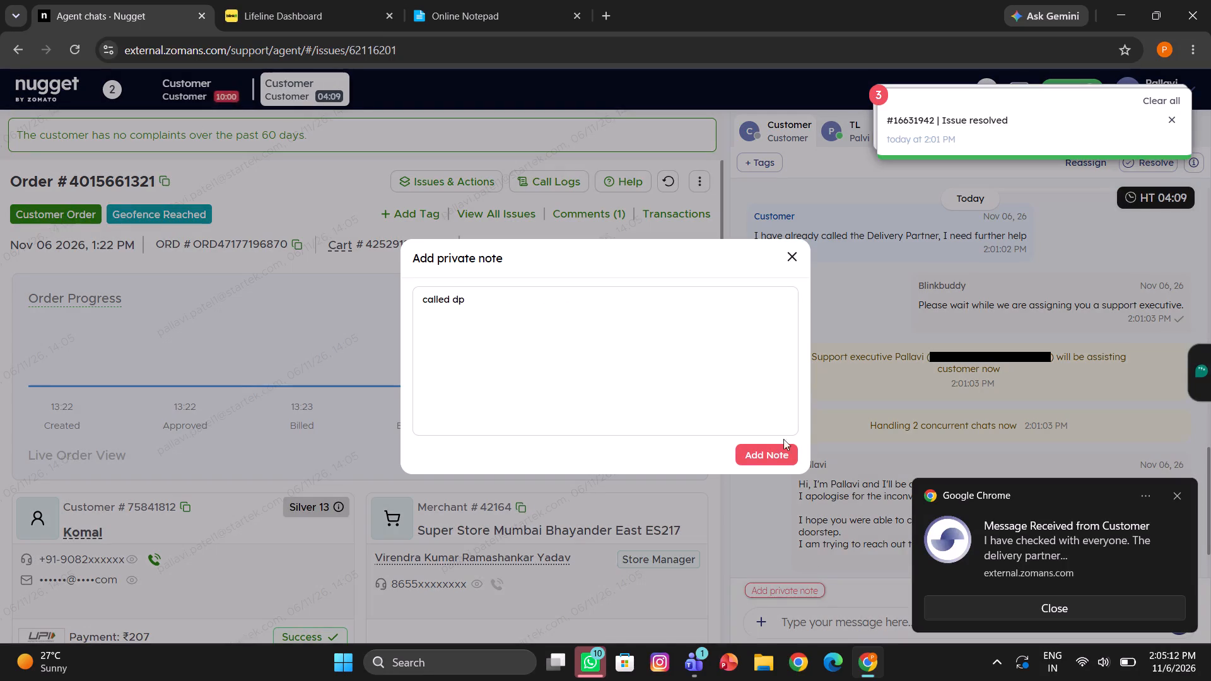
click(780, 447)
Initiate a call to the rider assigned to this customer's ₹207 order.
scroll(605, 489, down, 3)
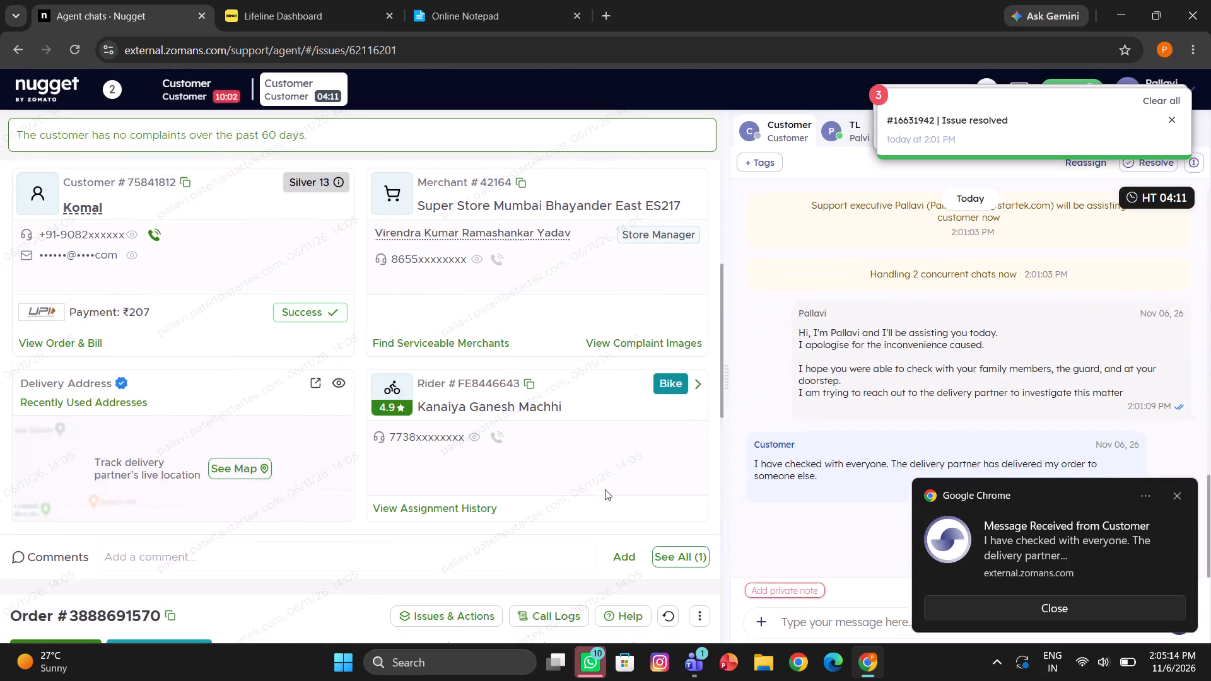
click(498, 438)
drag(498, 438, 593, 450)
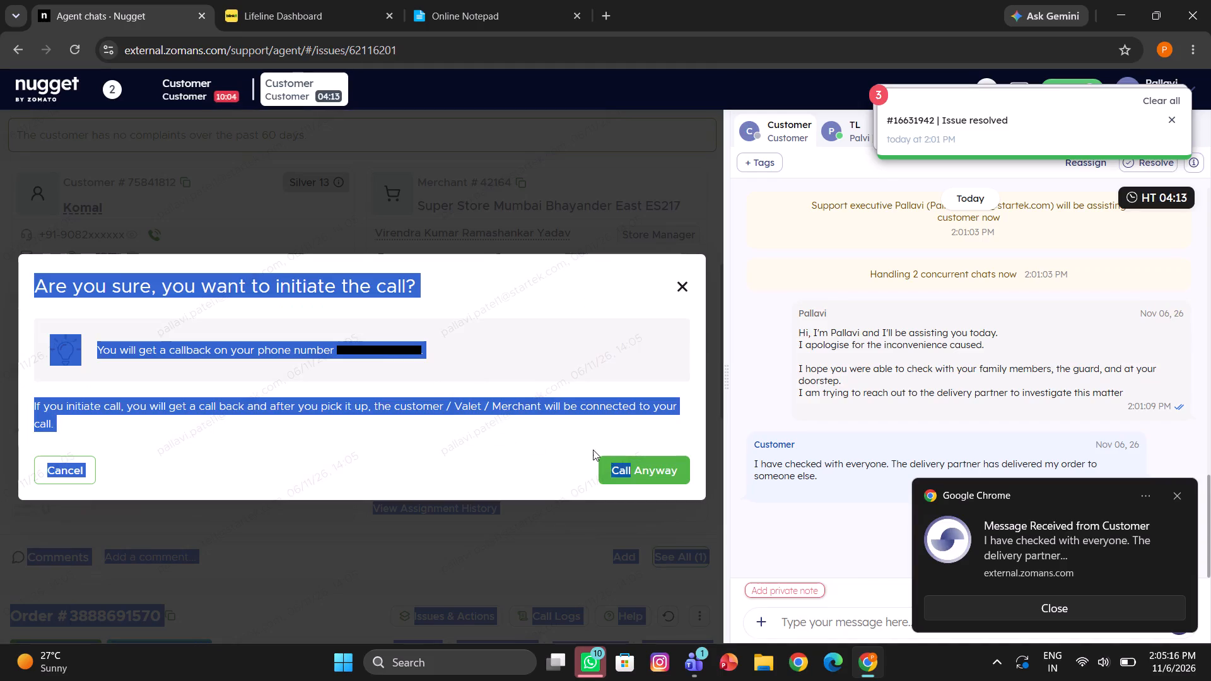
drag(593, 450, 636, 470)
click(636, 470)
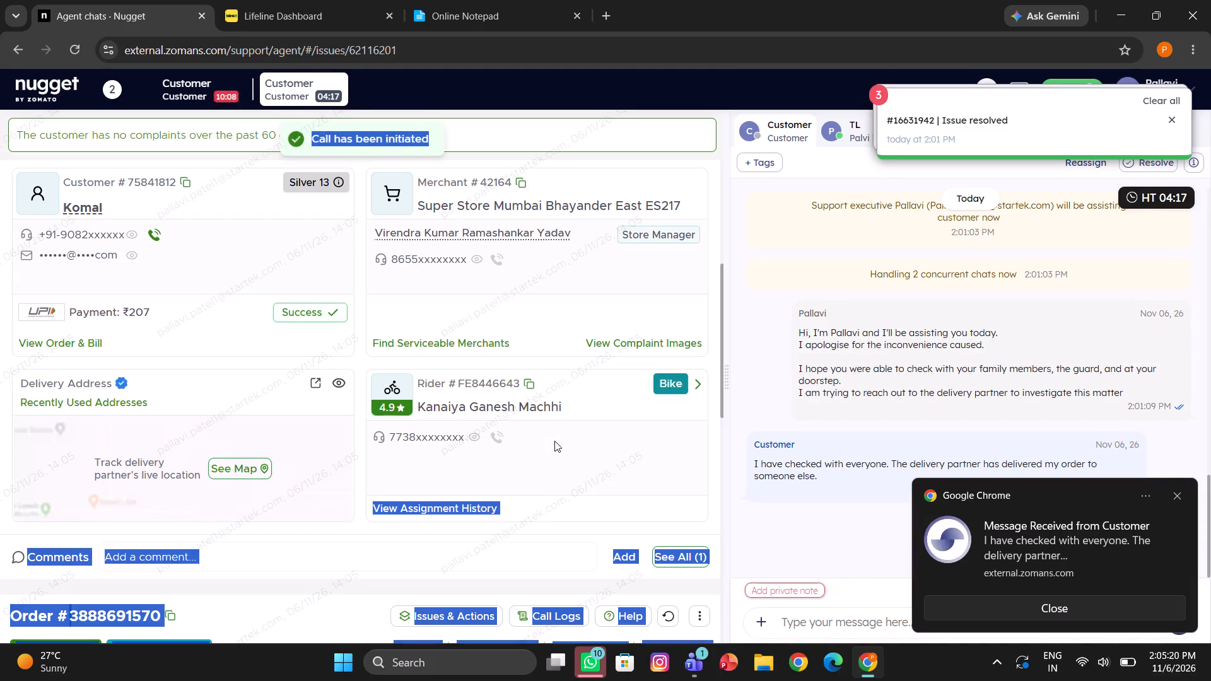
Send the "Rate us/Rating" canned response in the chat of the customer refunded ₹399.
click(199, 90)
scroll(953, 390, down, 3)
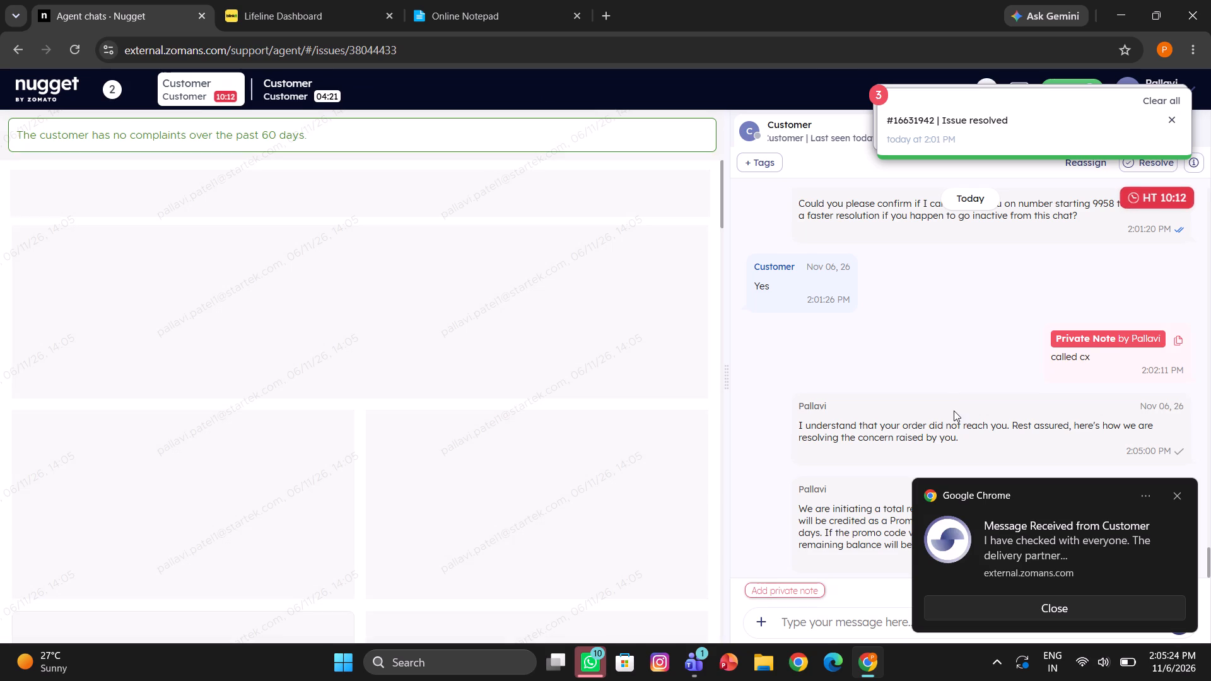
text(/ra)
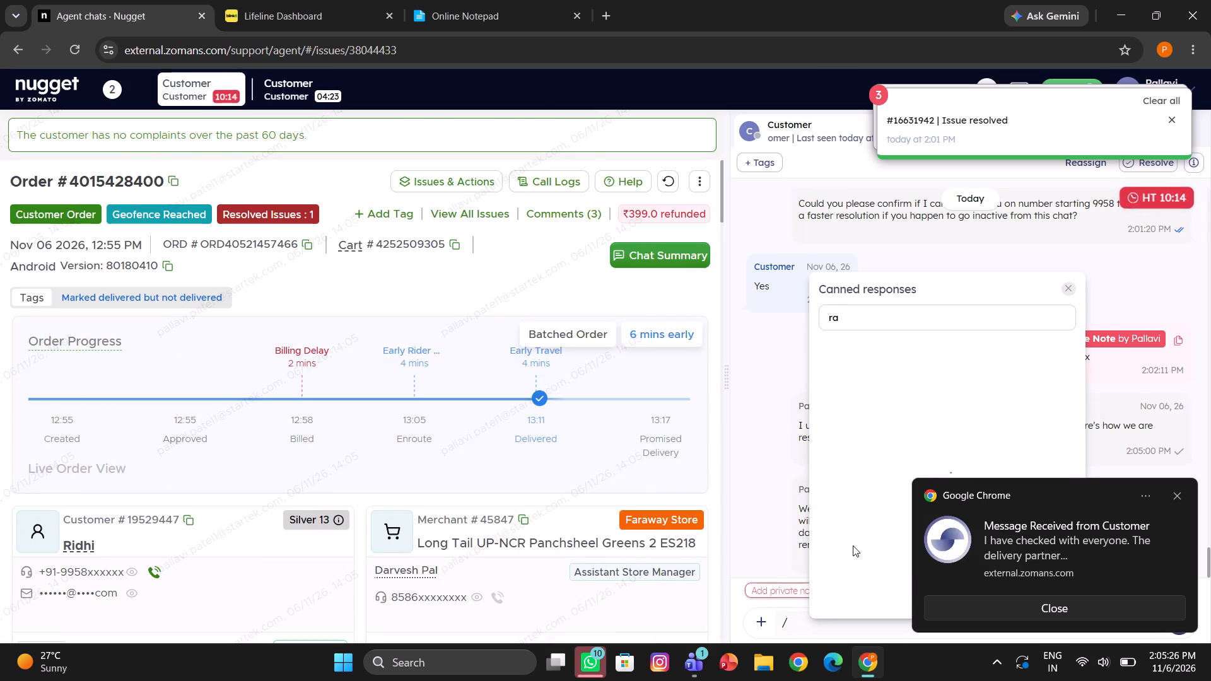
click(847, 400)
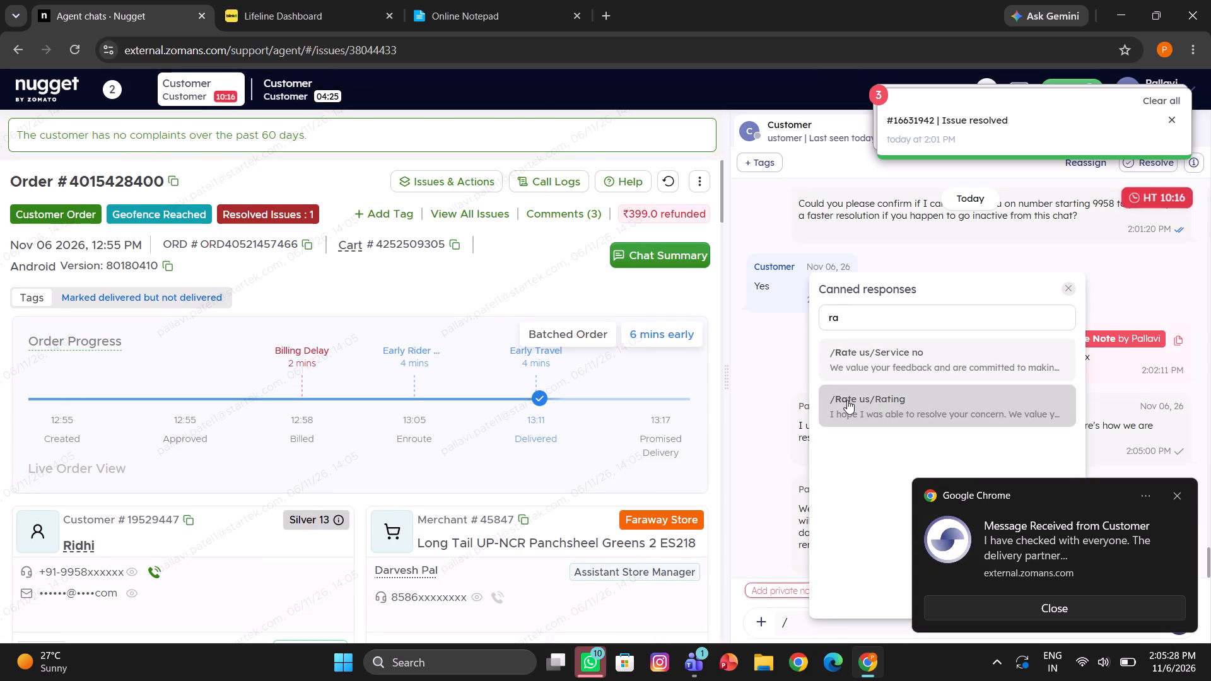
key(Return)
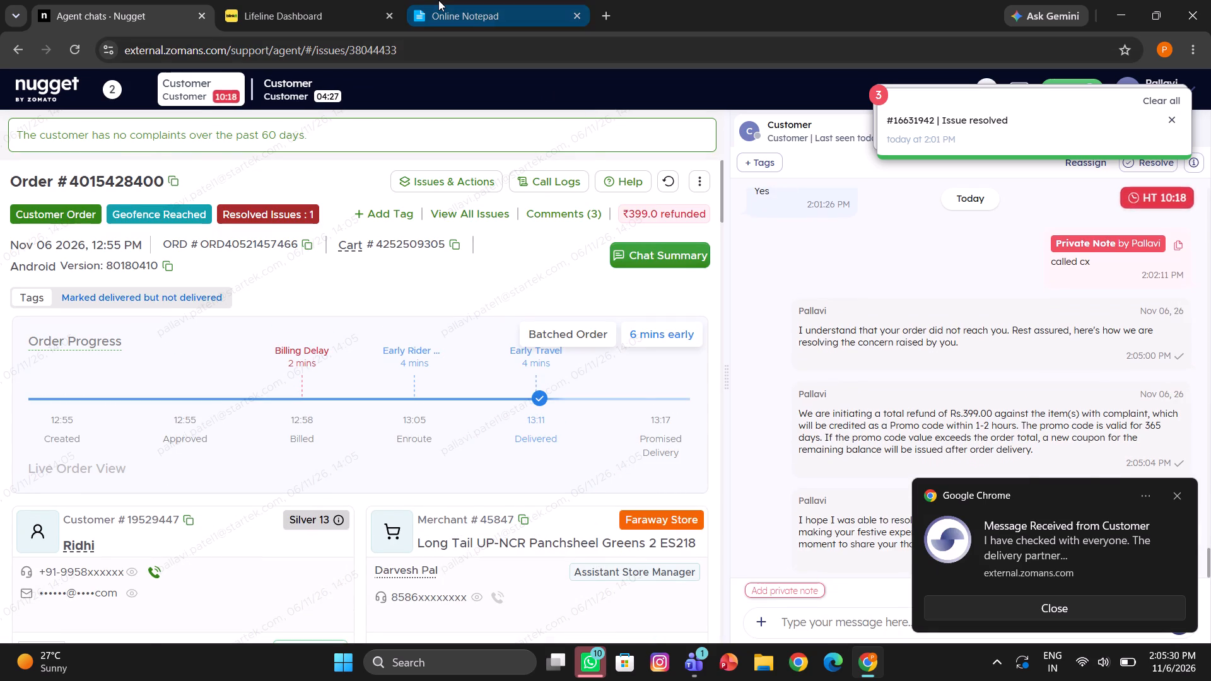
Add a private note from the notepad's DP Answered template, with DP Communication "he said delivered" and Resolution Given "refund".
click(438, 0)
key(ctrl+c)
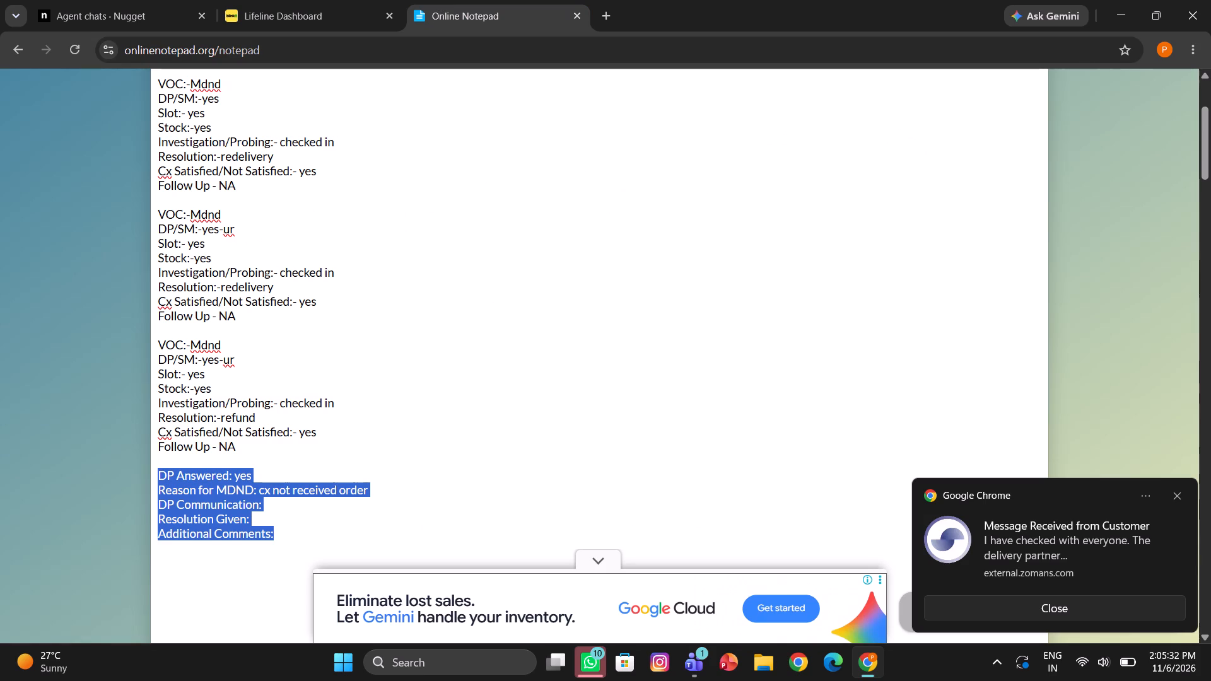
click(80, 0)
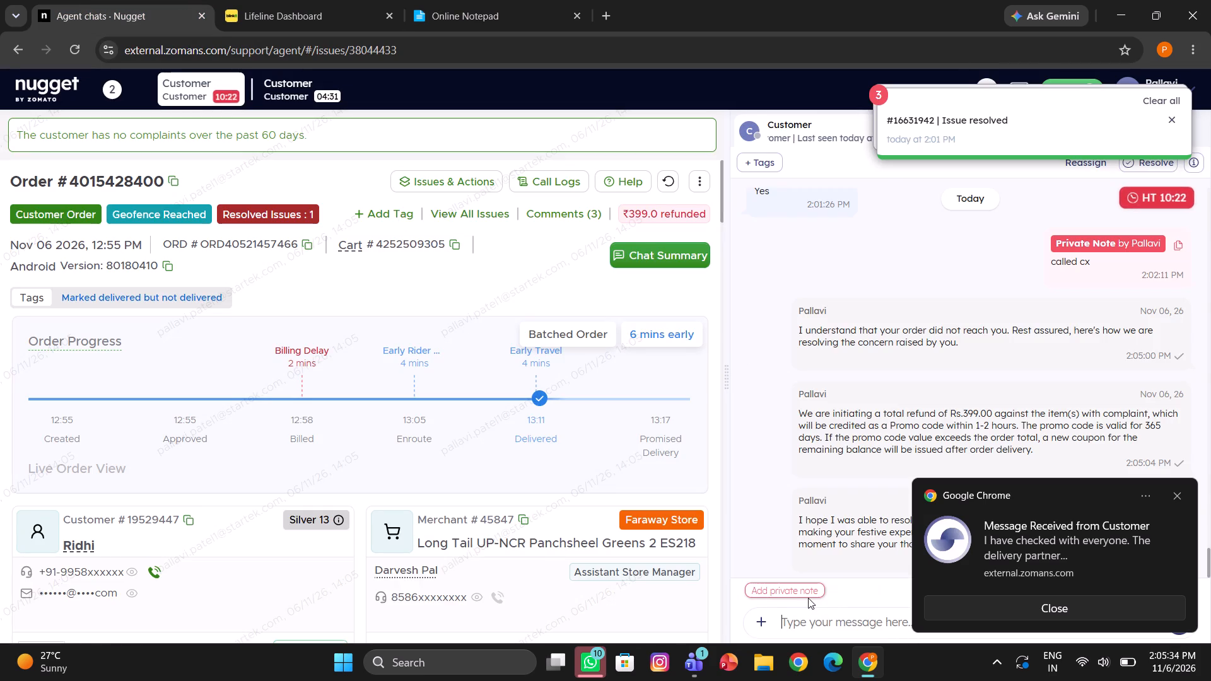
click(807, 593)
key(ctrl+v)
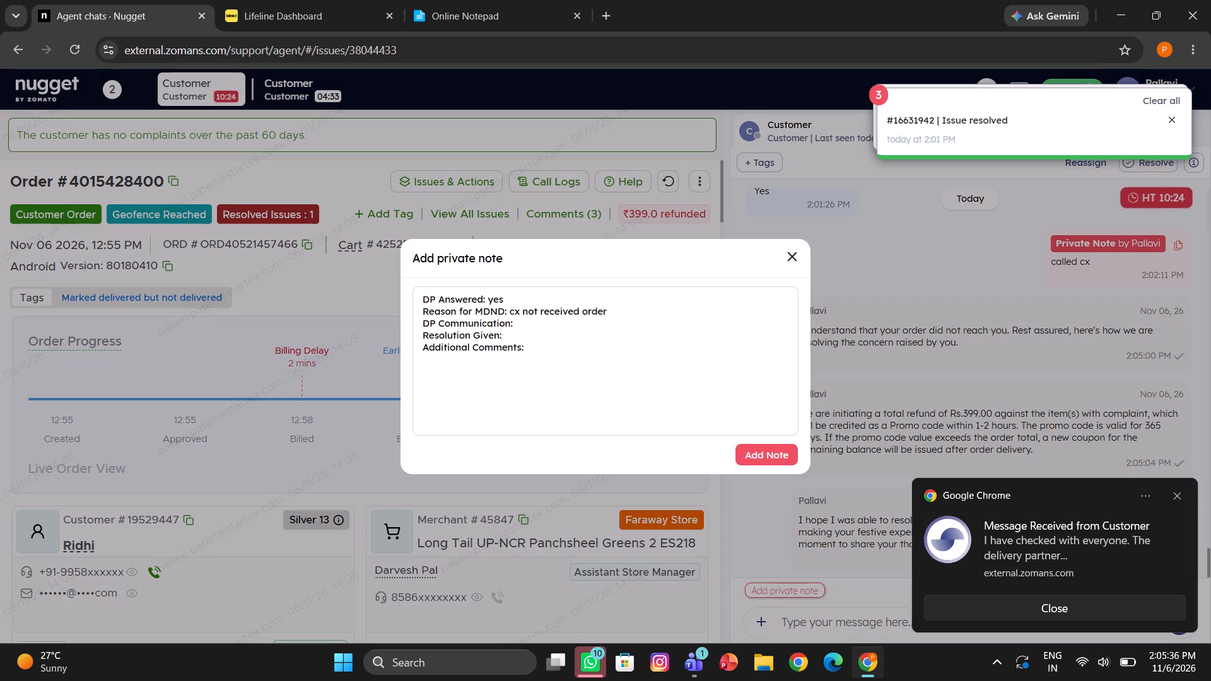
click(551, 325)
key(space)
text(he saudc)
key(BackSpace)
key(BackSpace)
key(BackSpace)
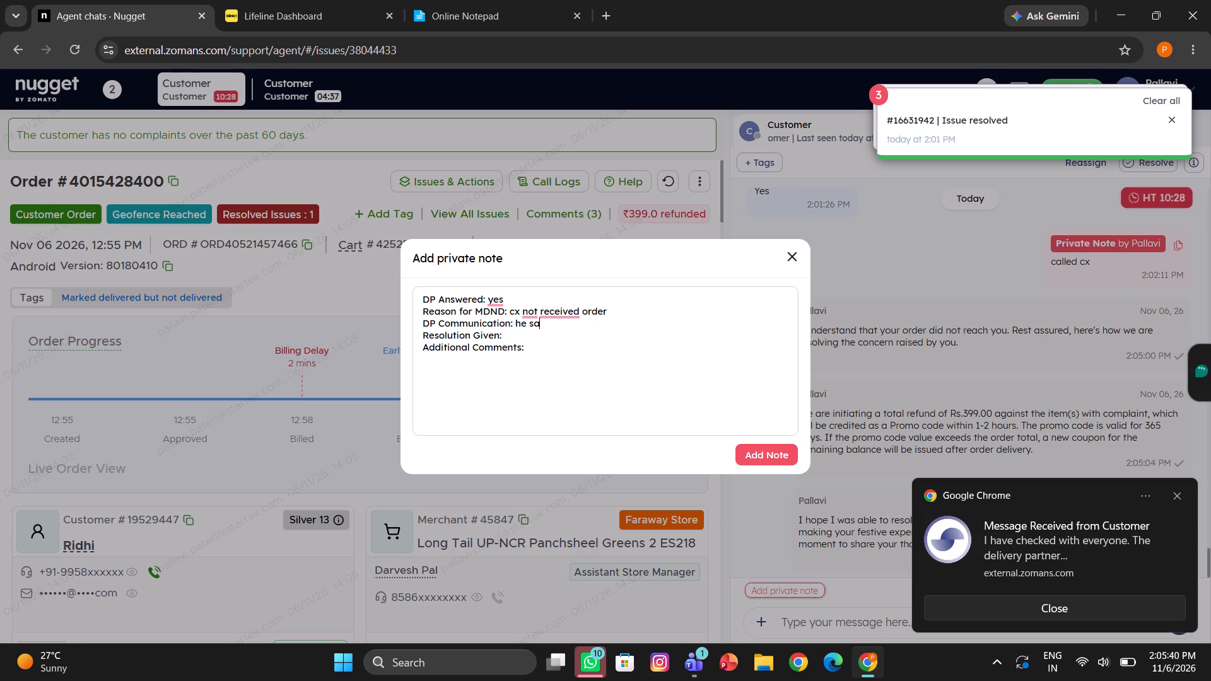
text(id delivered)
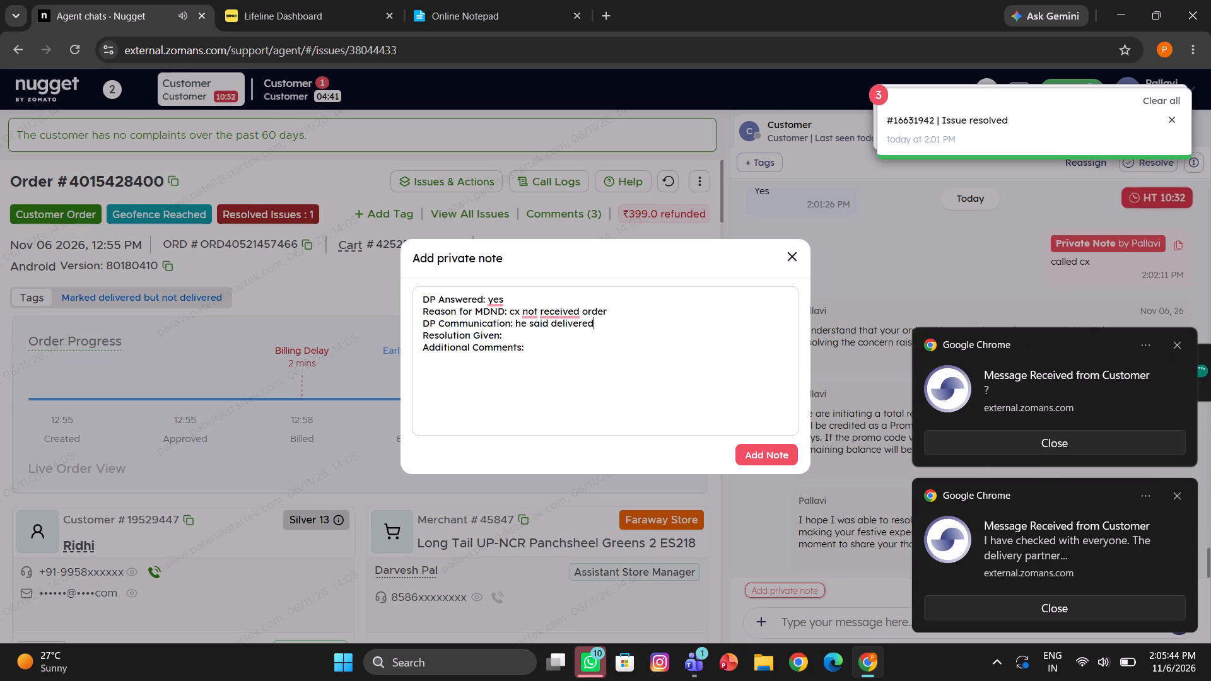
click(515, 337)
key(space)
text(refund)
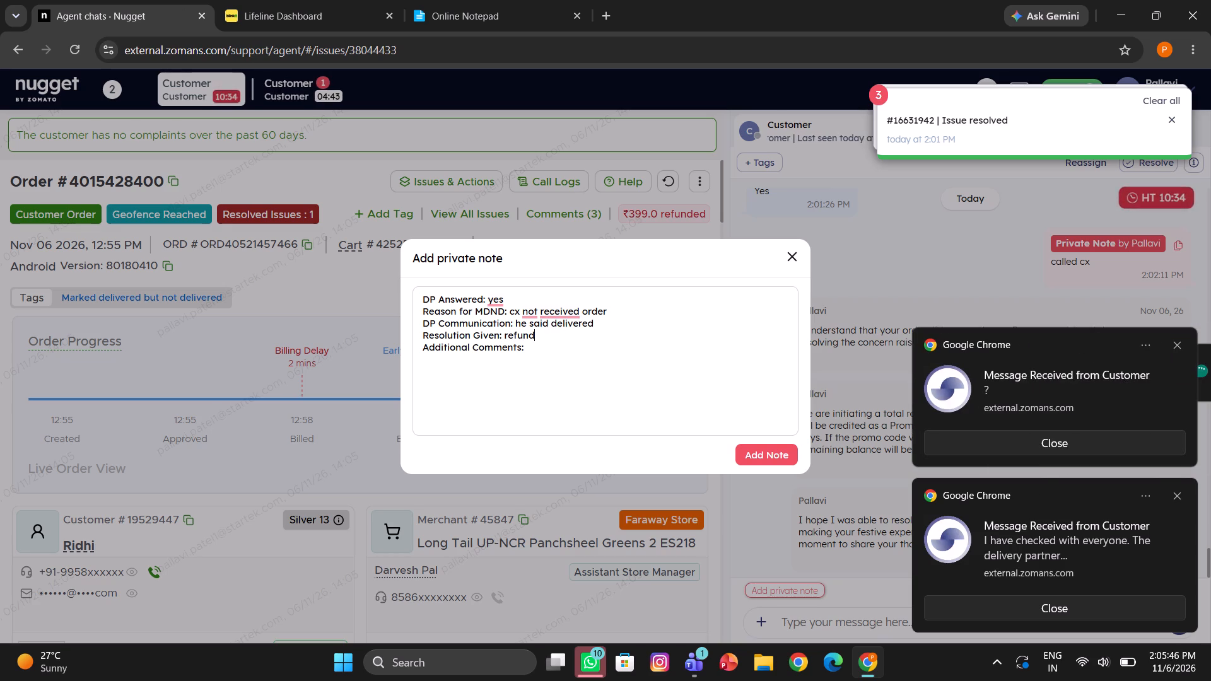
click(758, 447)
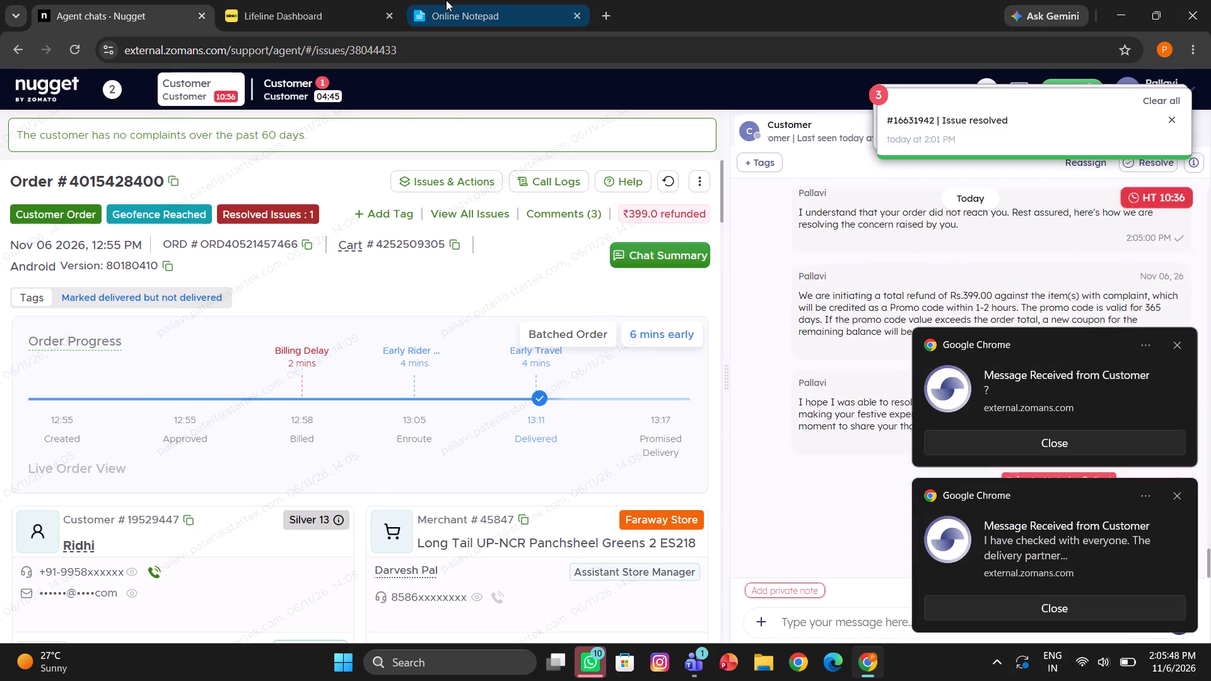
Add an order comment from the notepad's VOC template with refund resolution, changing DP/SM to "yes-" and Stock to "no".
click(446, 0)
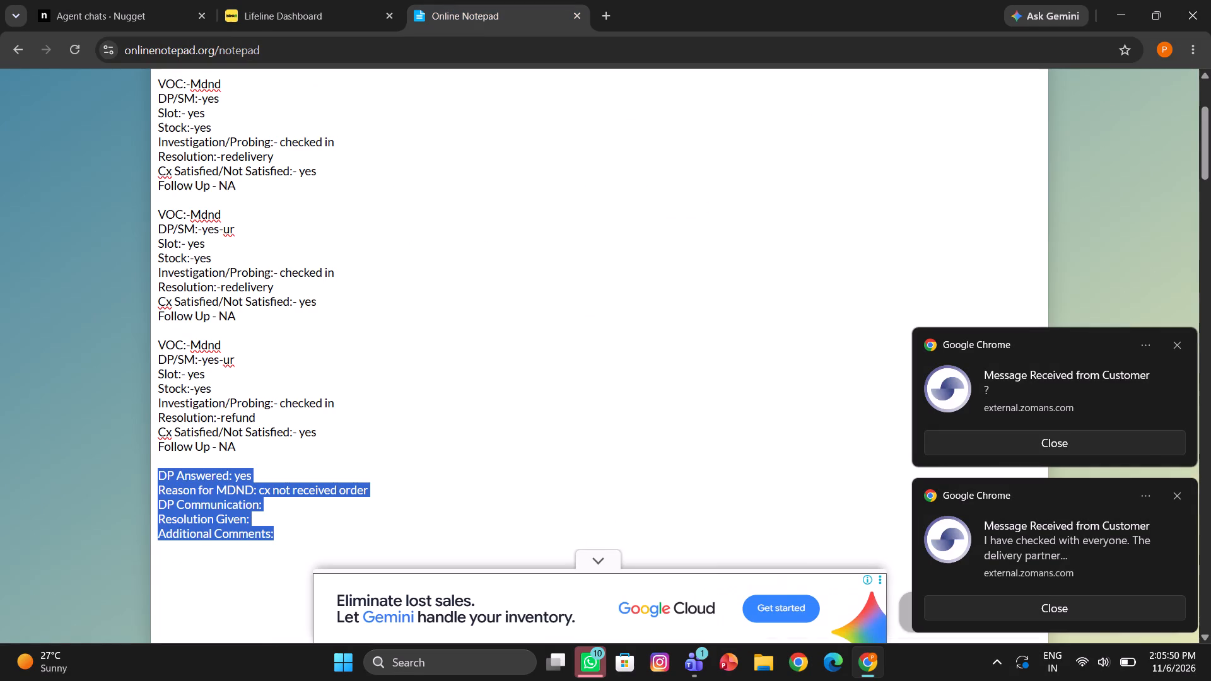
drag(257, 447, 134, 328)
key(ctrl+c)
click(124, 0)
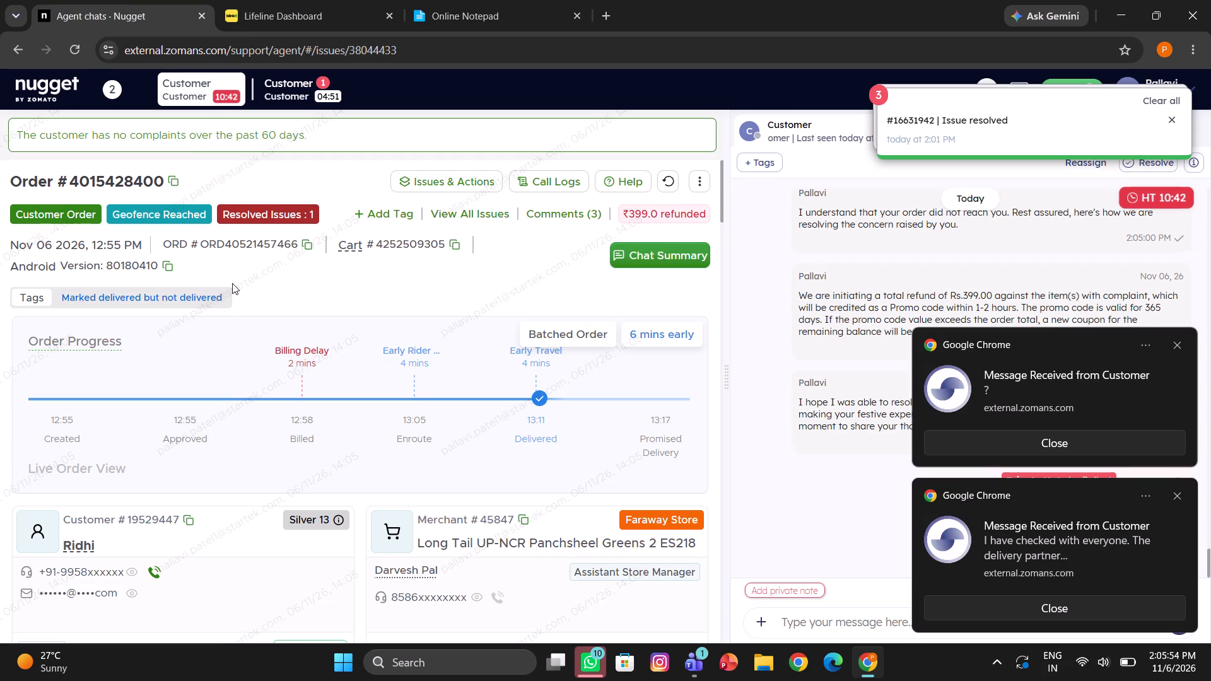
scroll(232, 283, down, 3)
scroll(274, 639, down, 1)
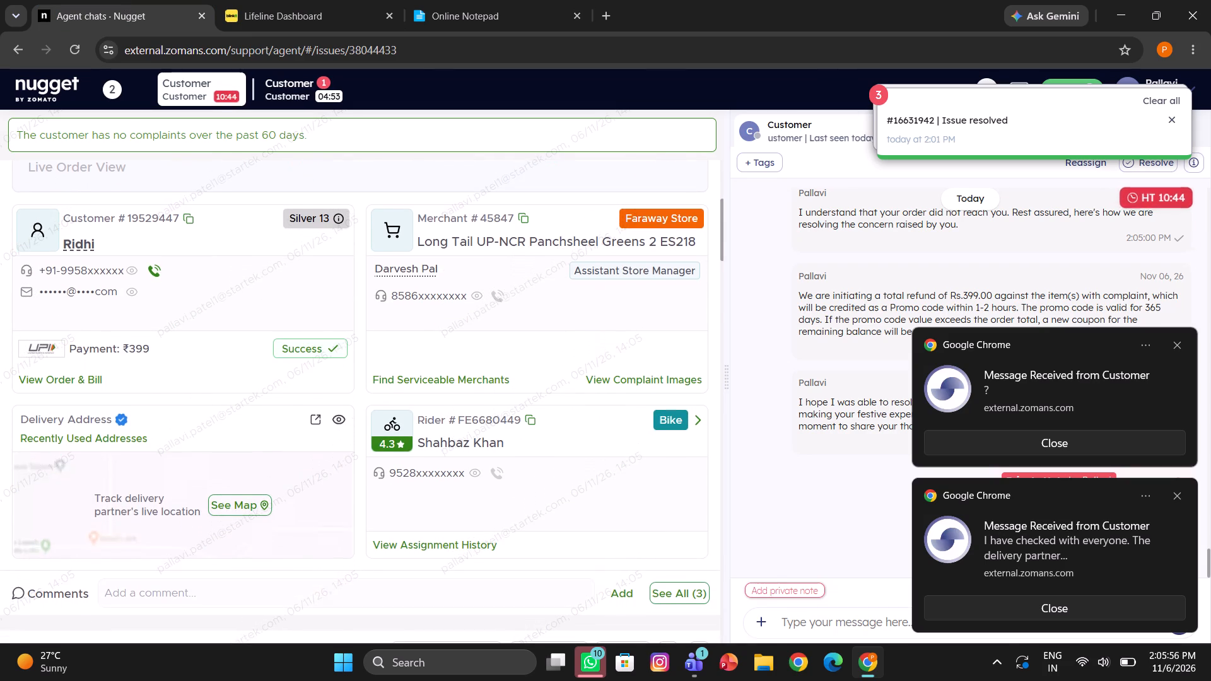
click(216, 586)
key(ctrl+v)
scroll(216, 586, right, 11)
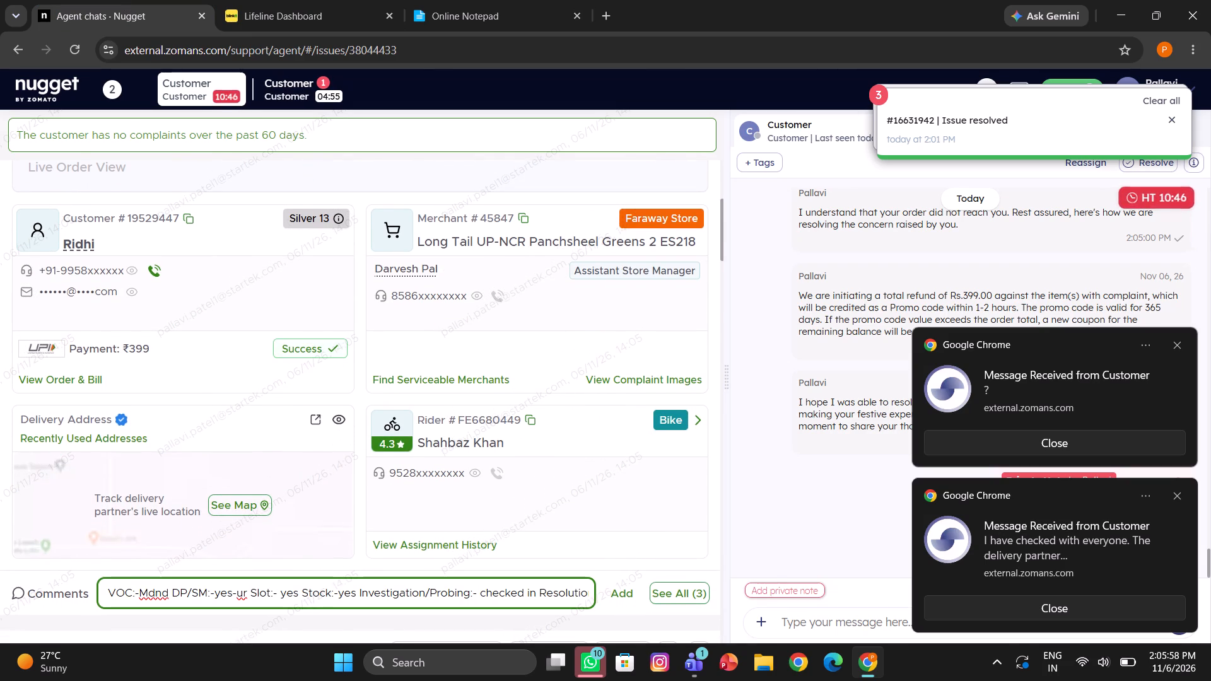
click(242, 595)
key(Right)
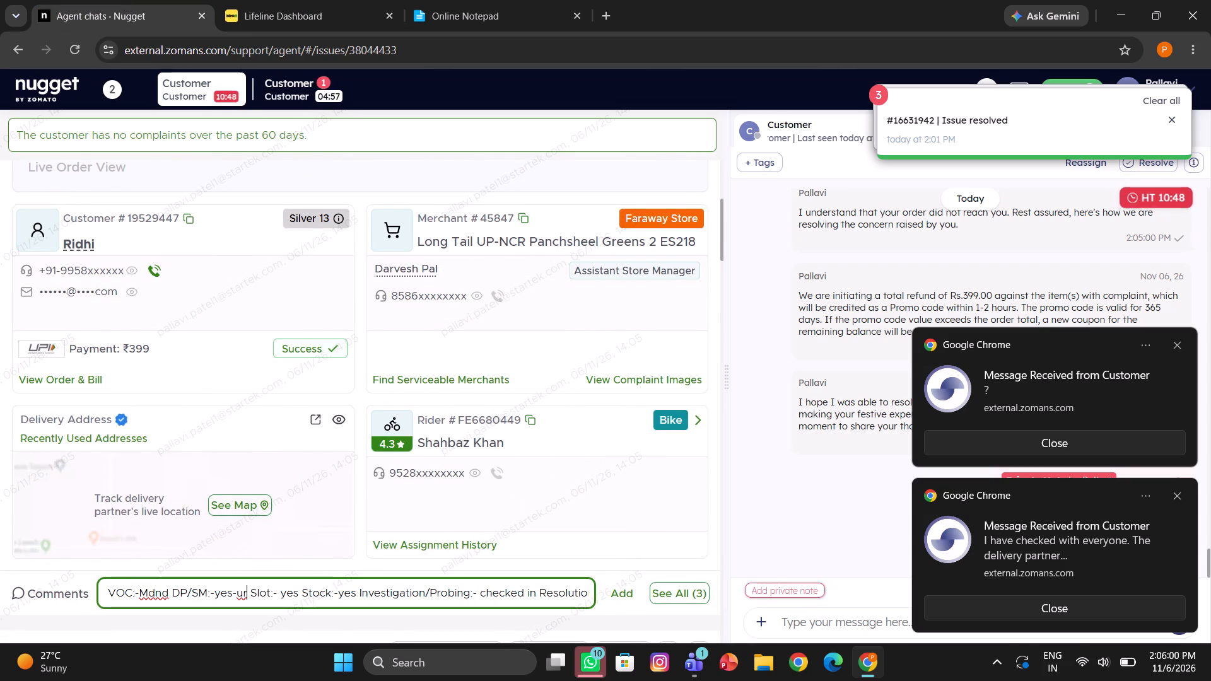
key(BackSpace)
key(BackSpace)
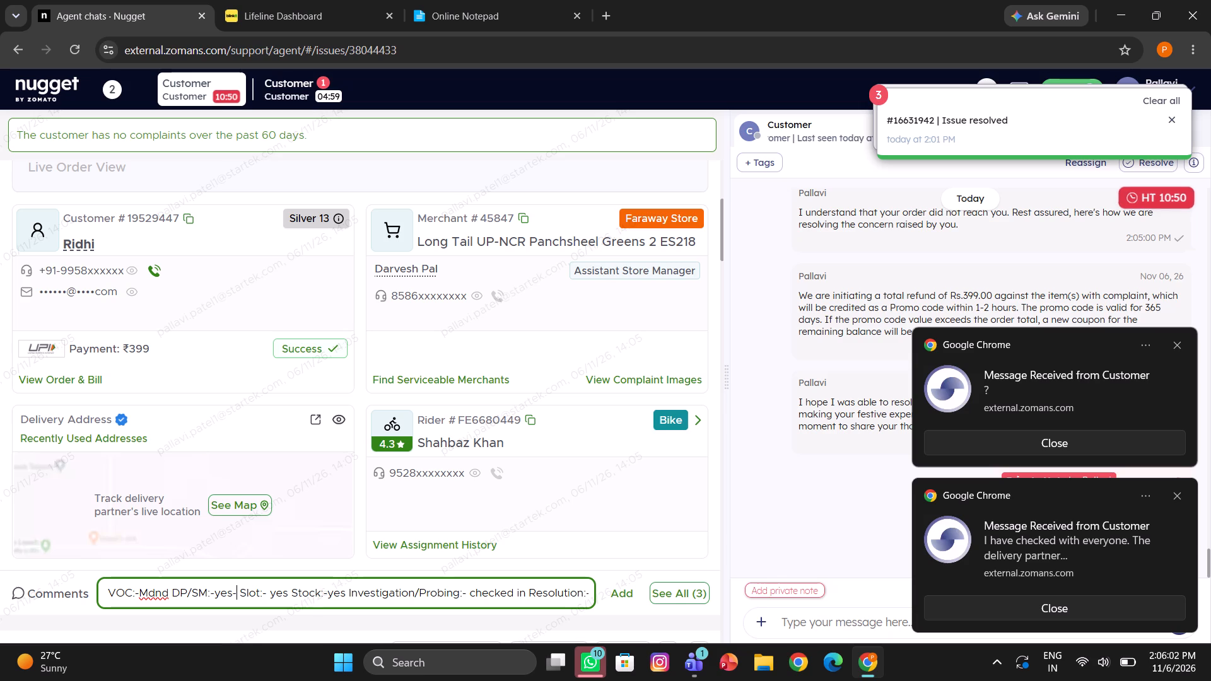
click(343, 594)
key(BackSpace)
key(BackSpace)
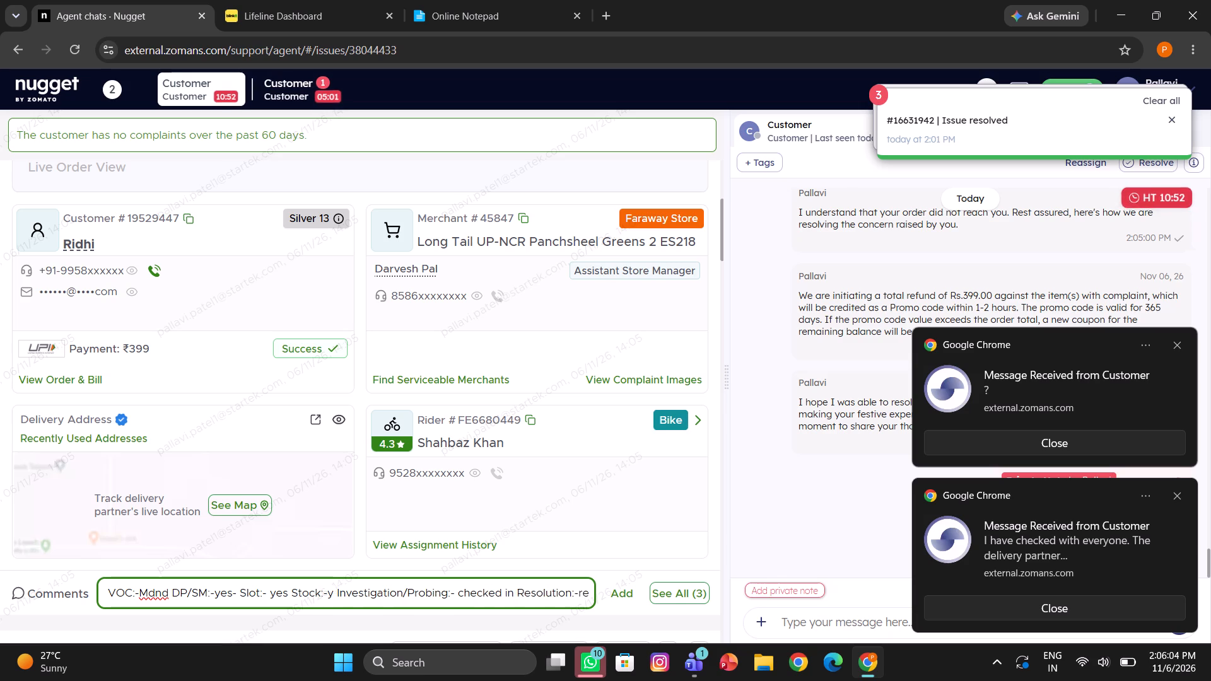
key(BackSpace)
text(no)
key(Return)
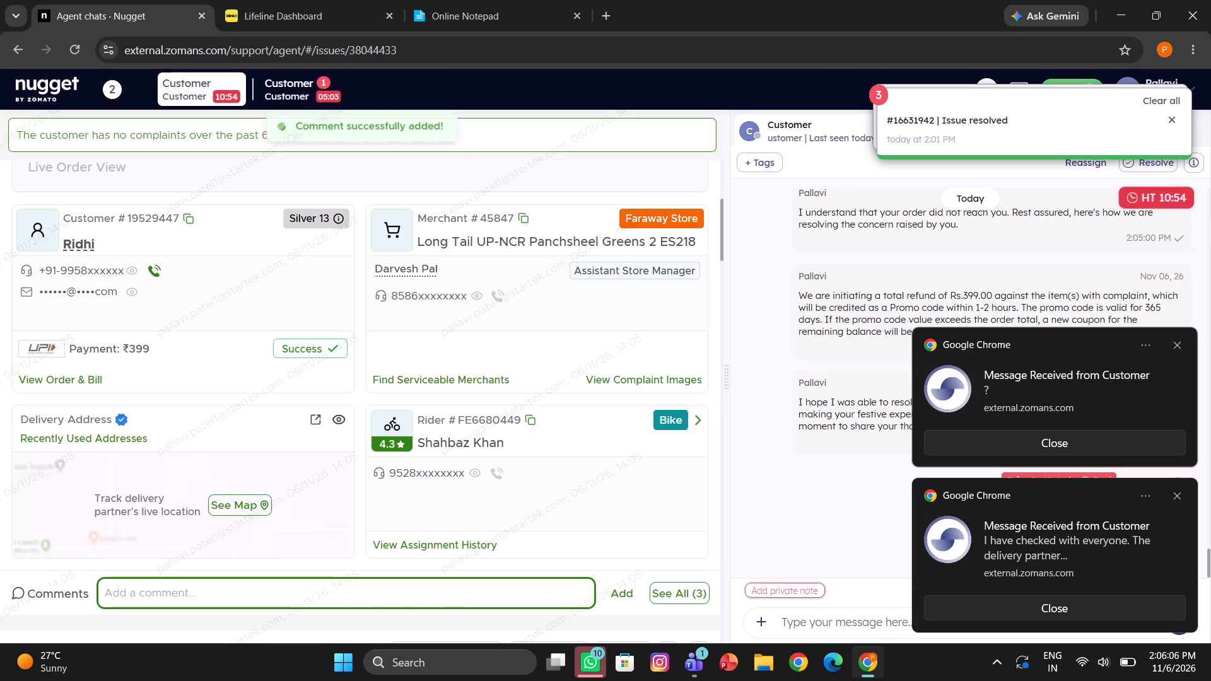
Send the closing canned response found with "/clo" in the chat of the customer refunded ₹399.
click(846, 622)
text(/clo)
click(861, 364)
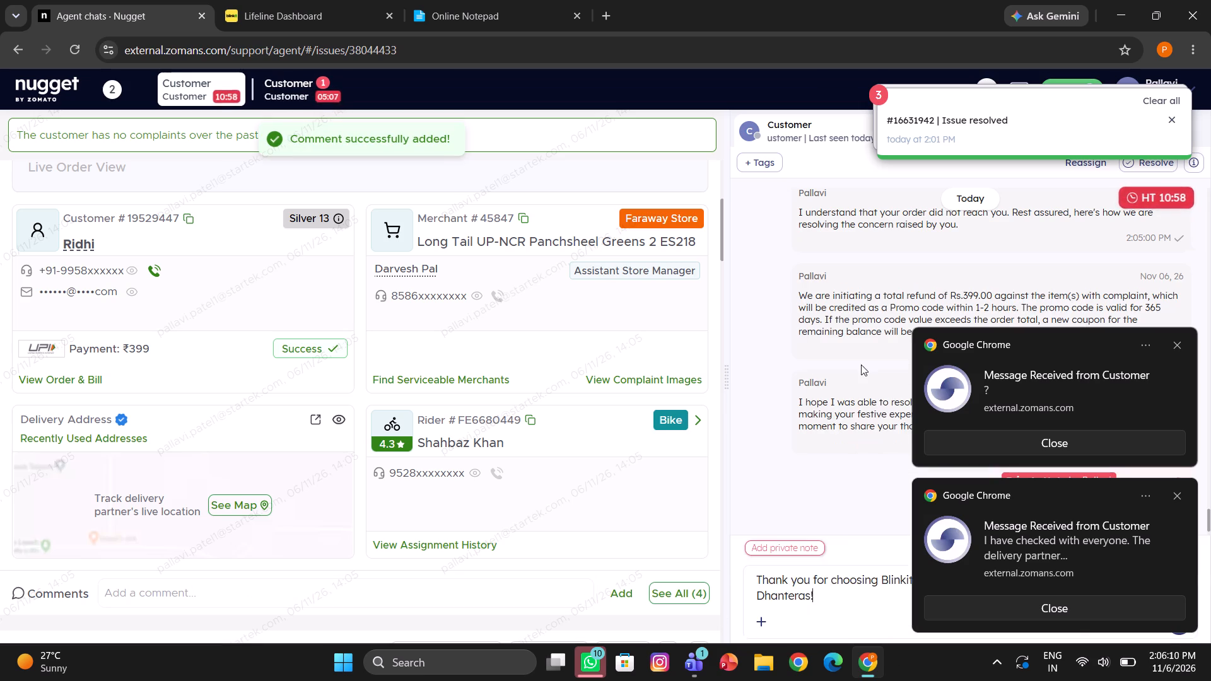
key(Return)
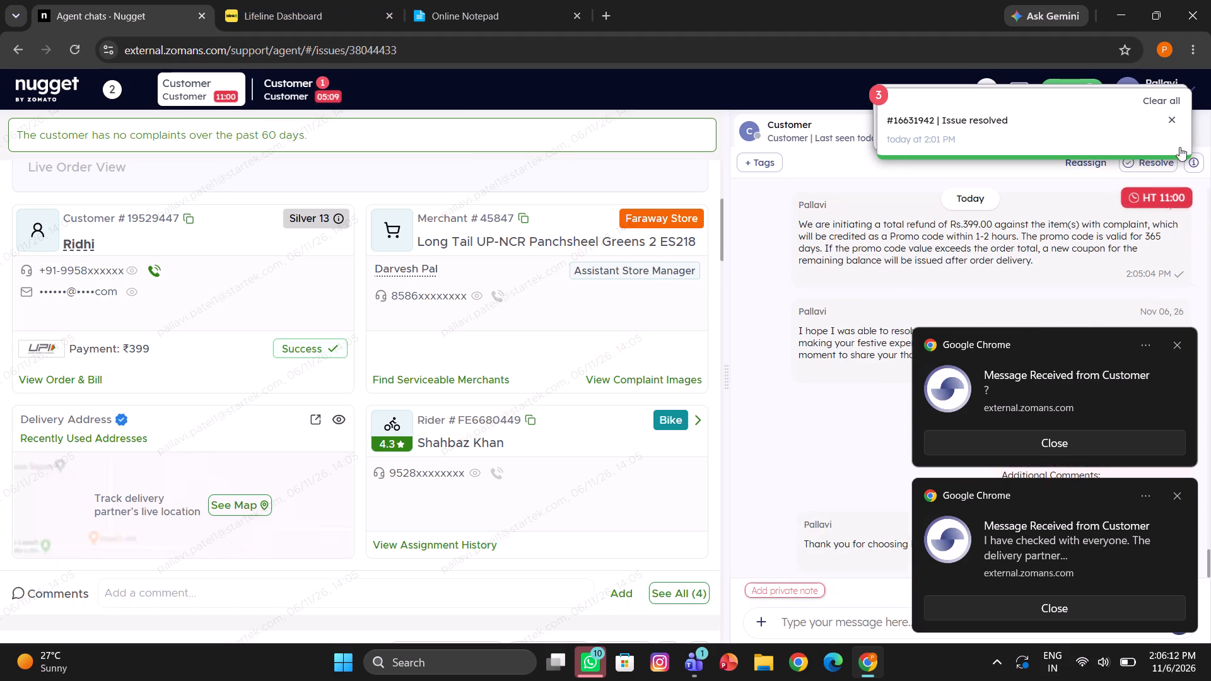
Resolve the ₹399 refund customer's chat with the disposition tag "MDND – Resolved".
click(1162, 170)
text(mdnd)
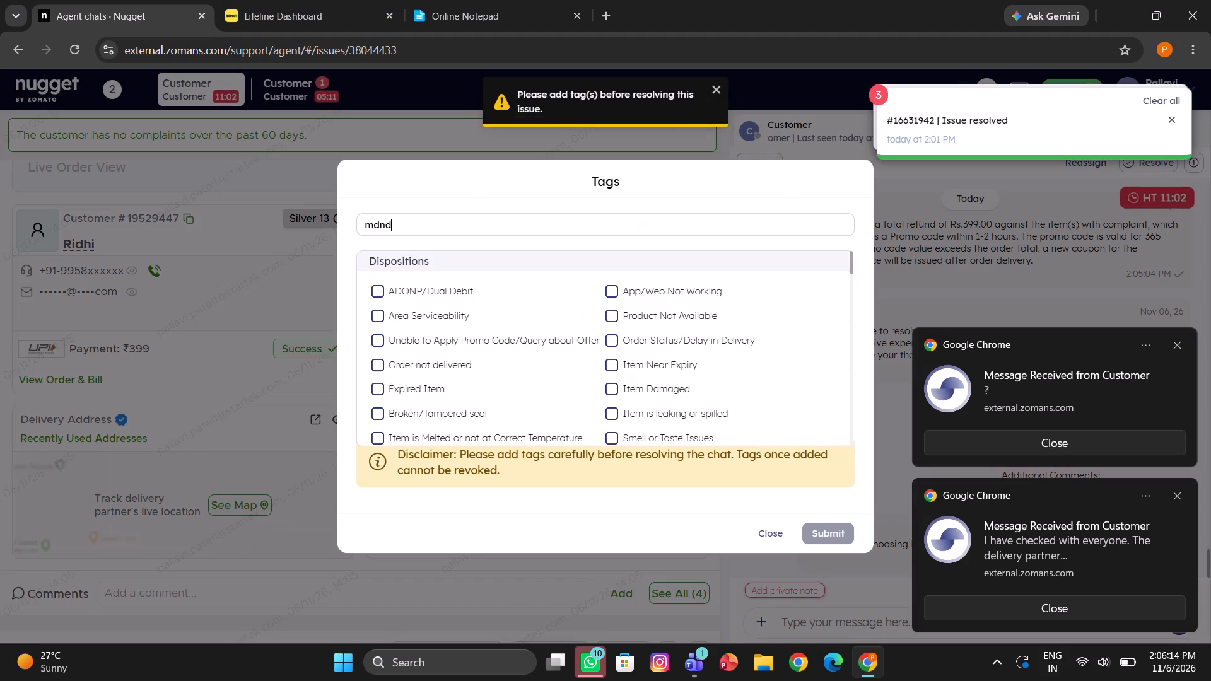
click(463, 320)
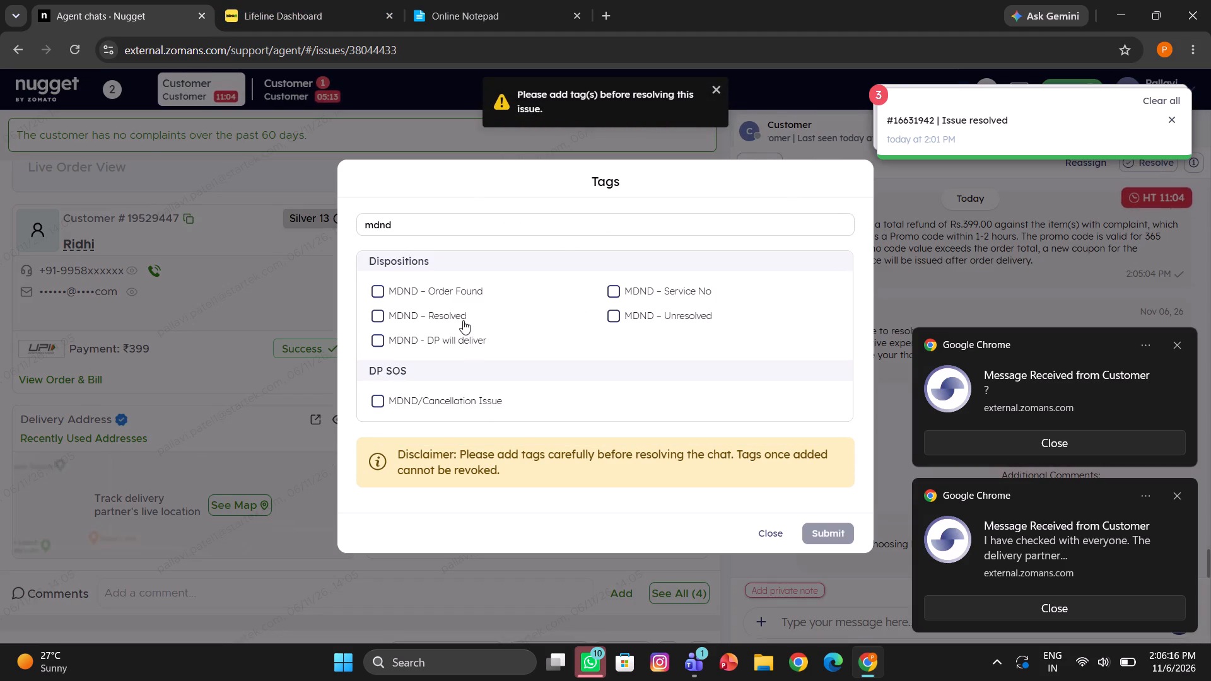
click(837, 537)
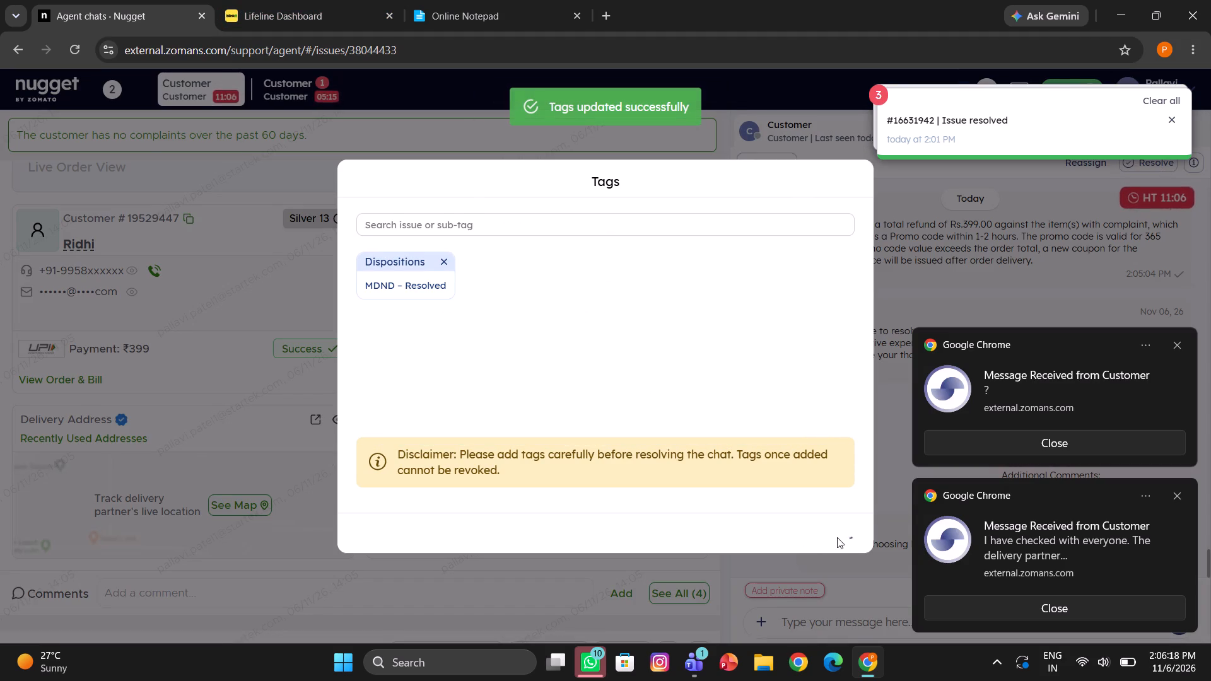
Initiate another call to the rider assigned to the ₹207 order.
scroll(837, 537, down, 1)
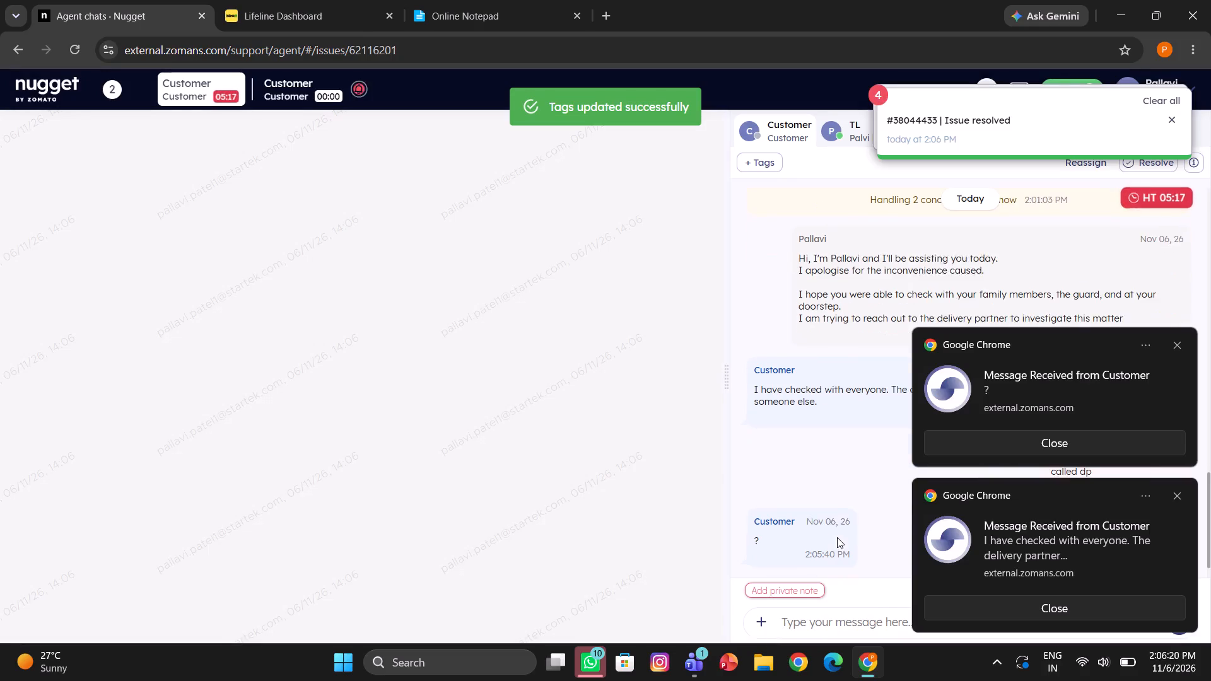
scroll(837, 537, down, 1)
scroll(595, 489, down, 3)
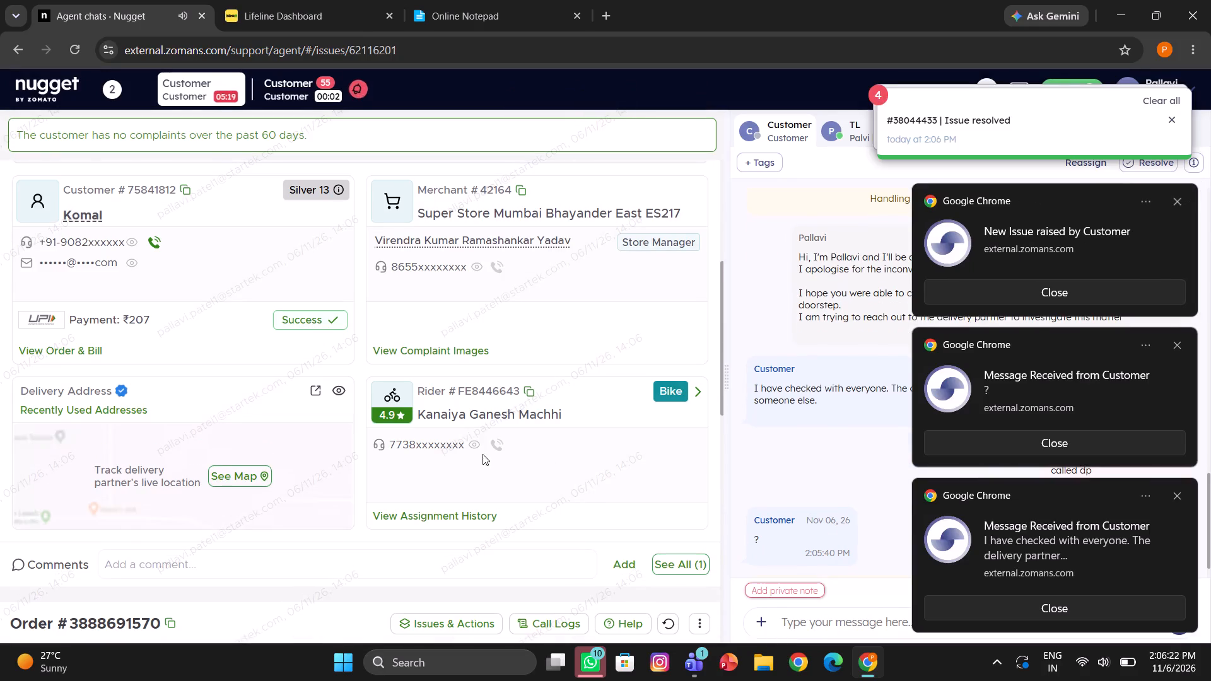
click(489, 443)
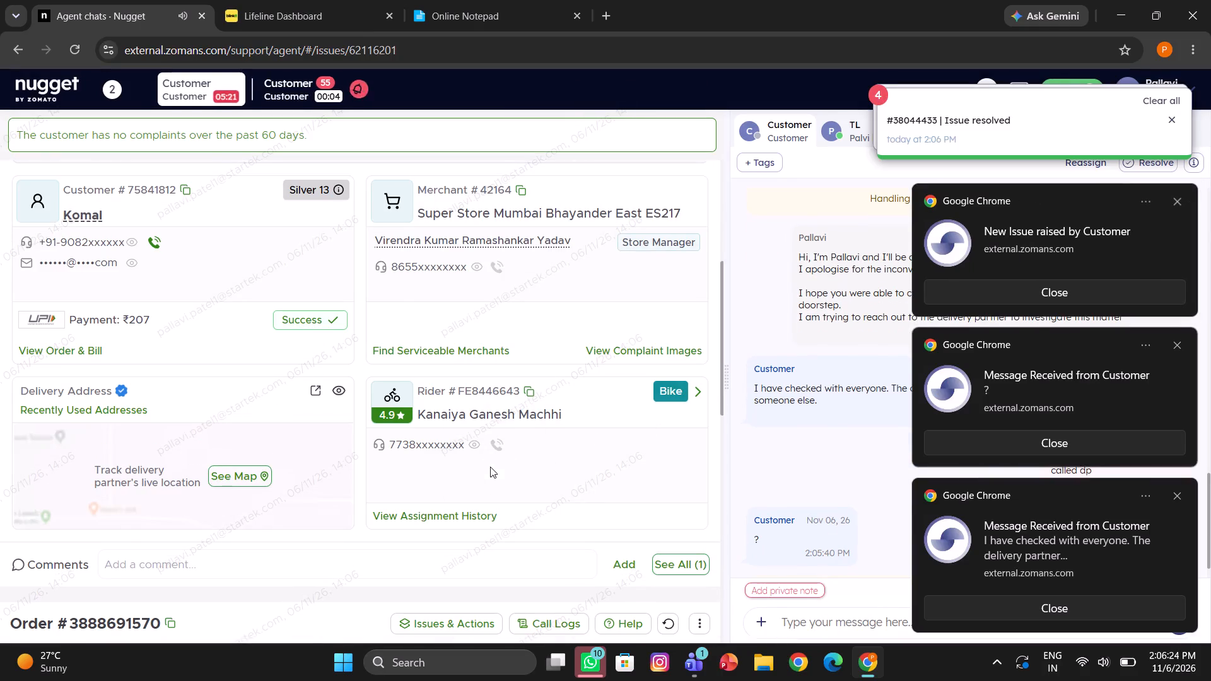
click(611, 471)
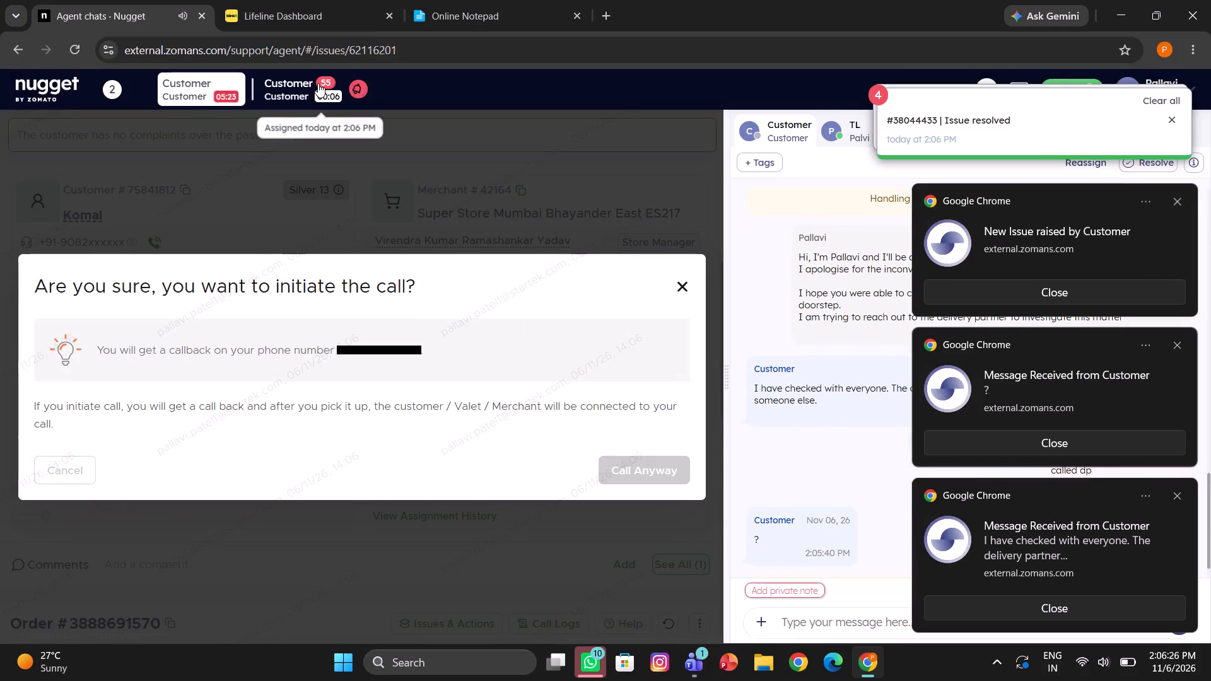
Open the newly assigned customer chat and send the suggested greeting and apology message.
click(318, 83)
click(833, 562)
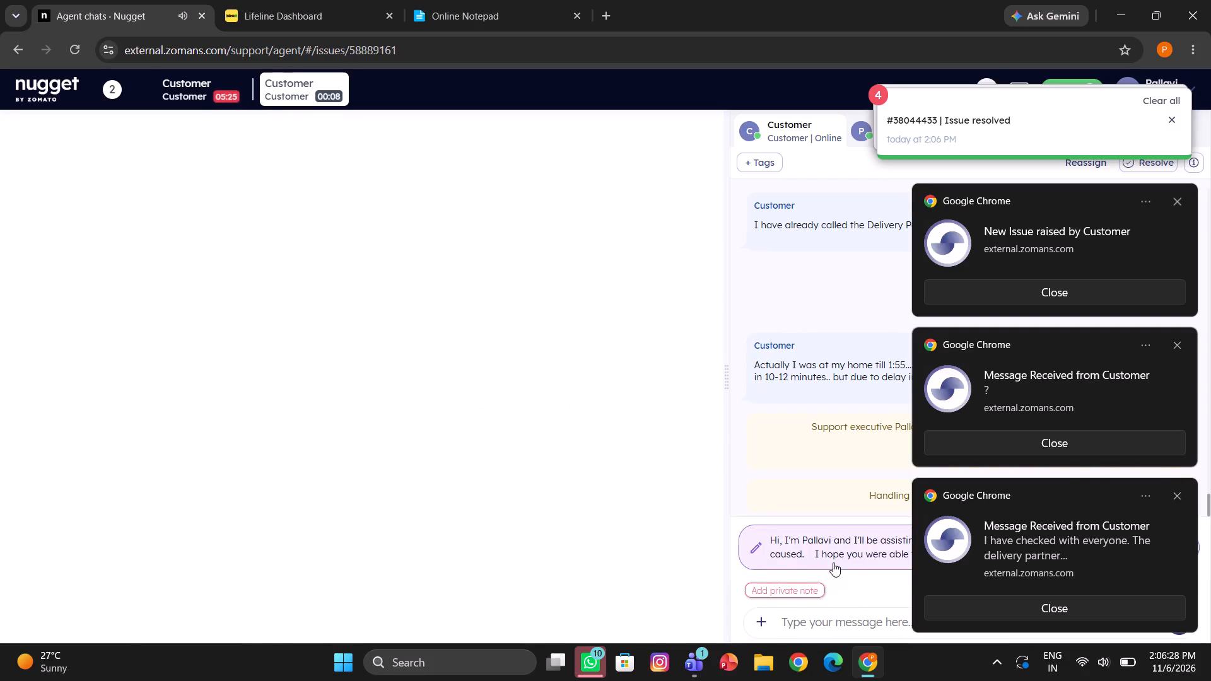
click(833, 562)
key(Return)
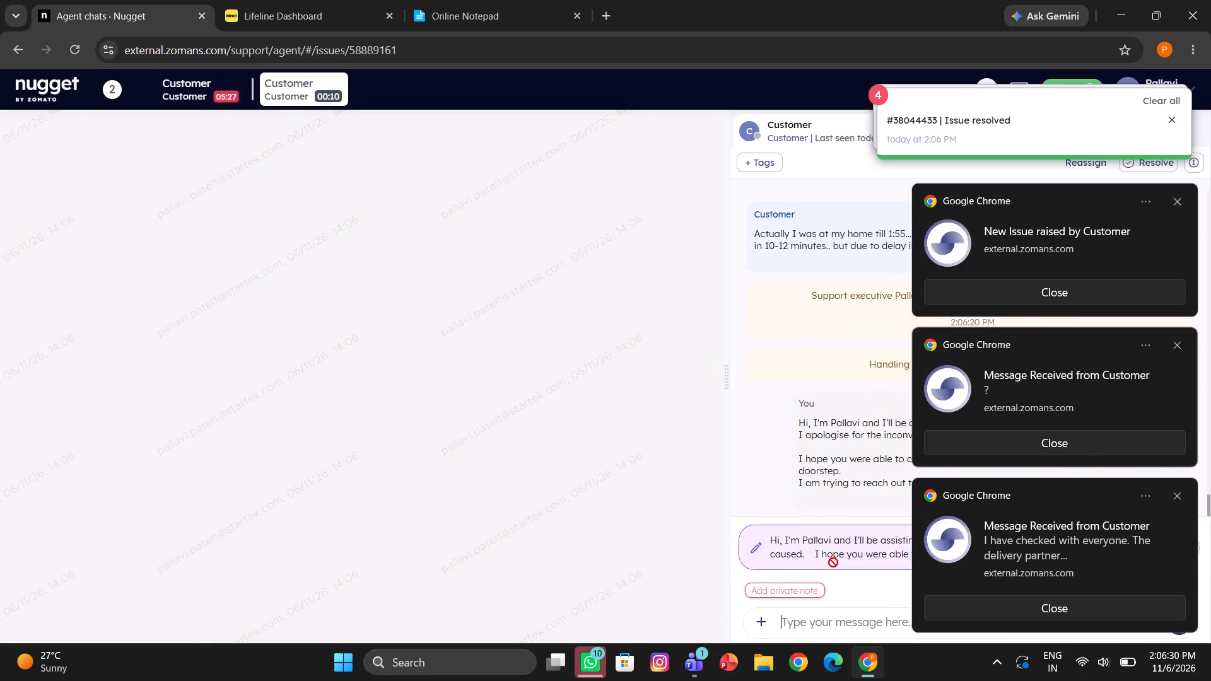
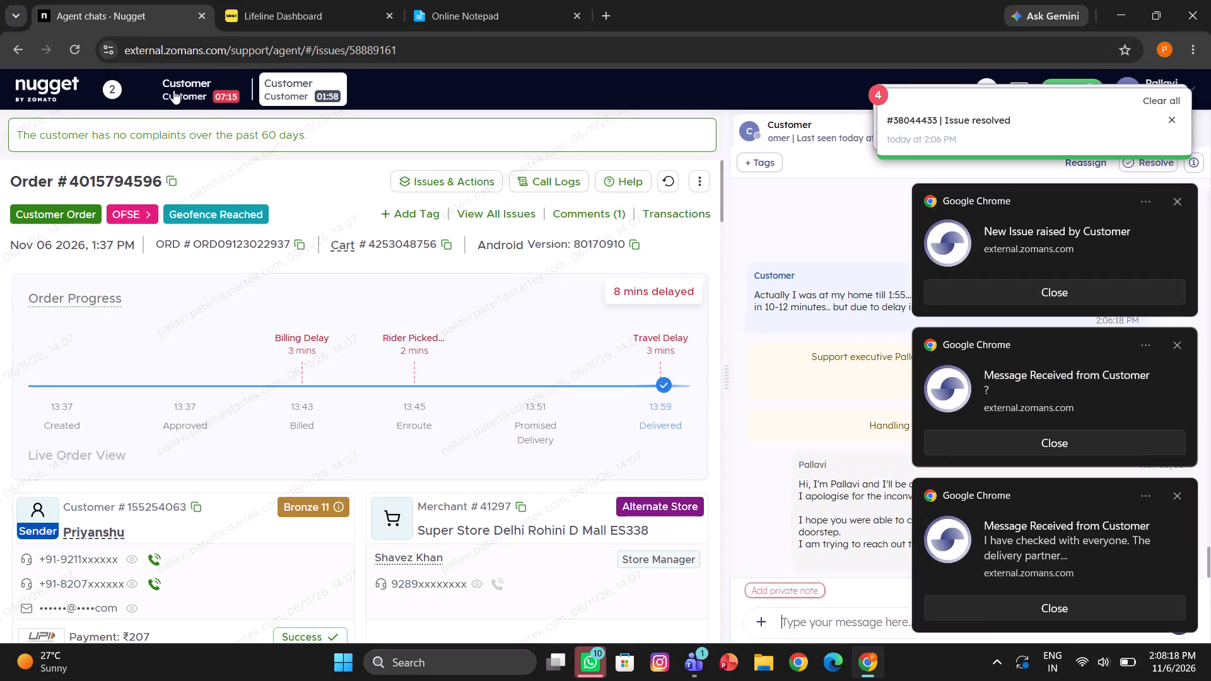
In the chat for the Super Store Mumbai Bhayander East order, send the "Could you please confirm if I…" canned response found with "thi".
click(153, 86)
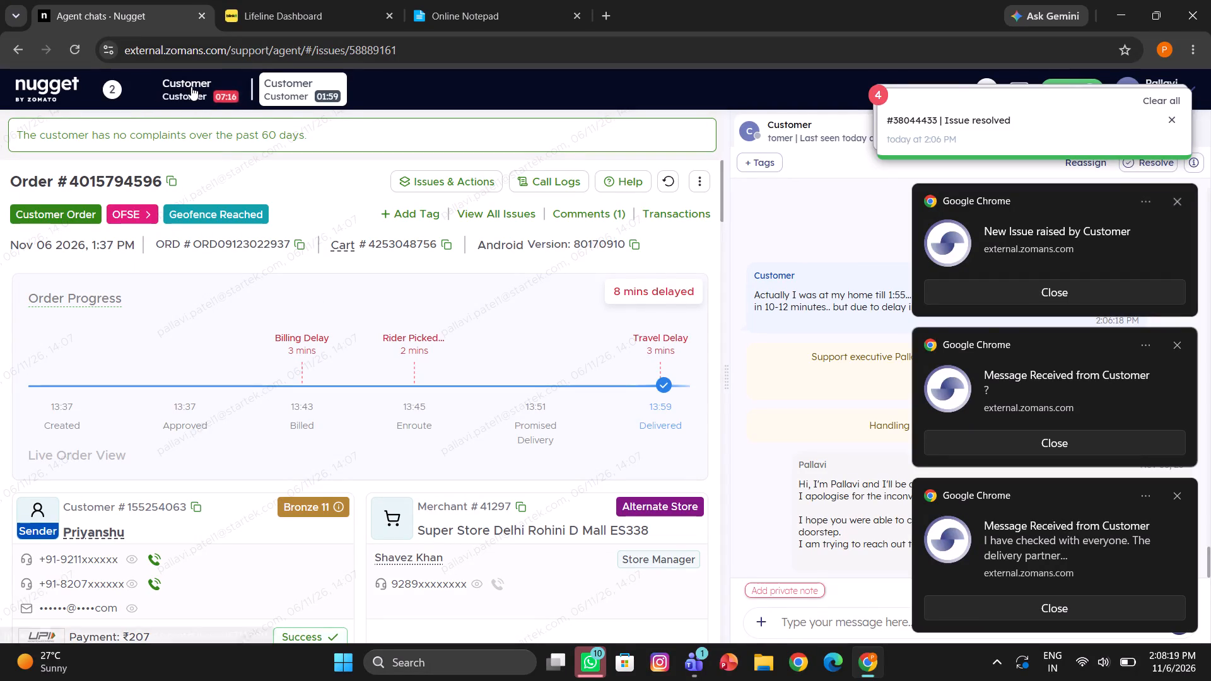
click(191, 86)
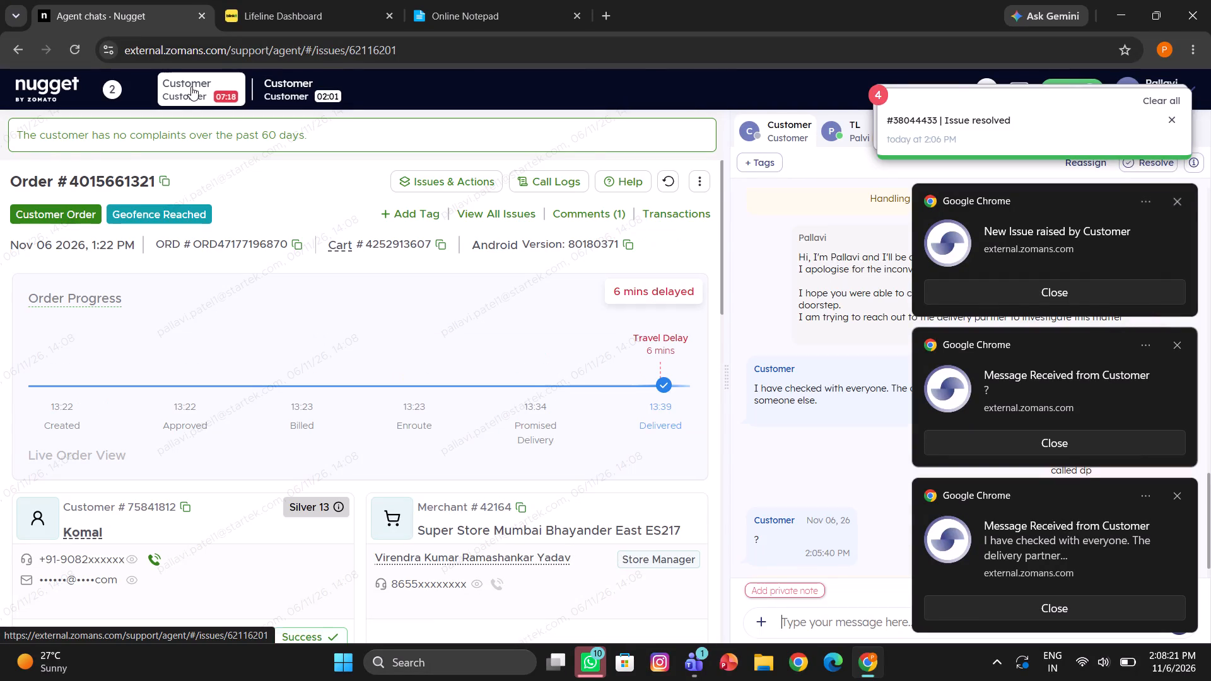
text(//)
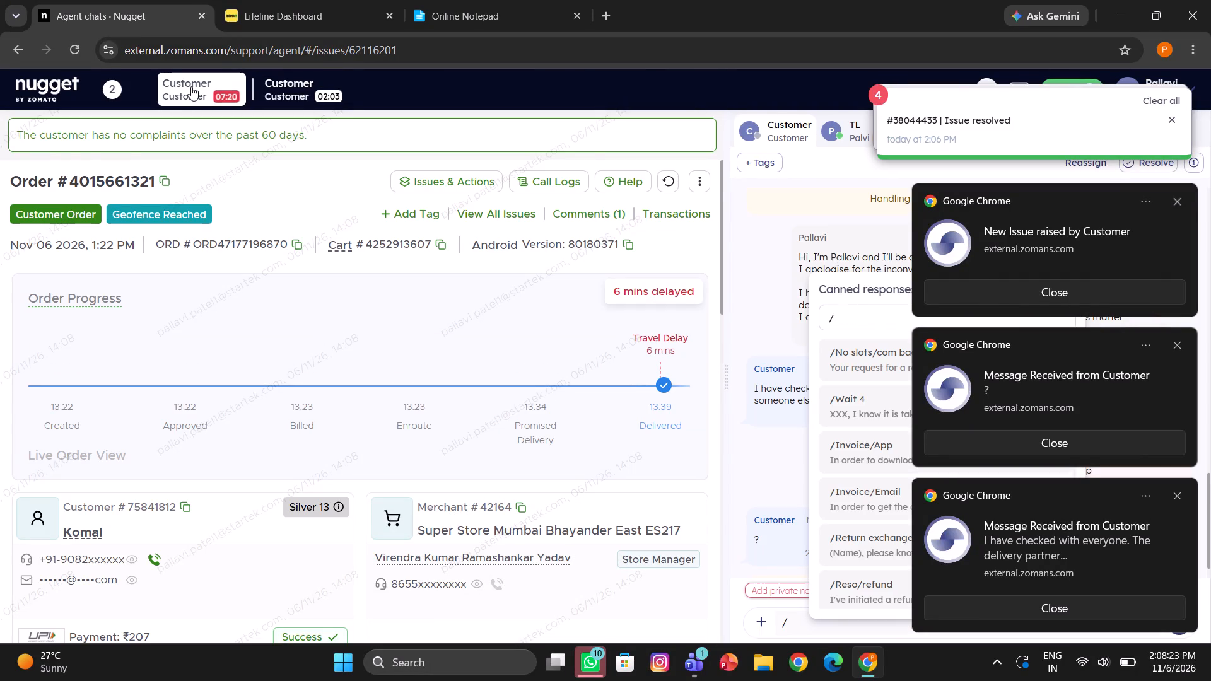
key(BackSpace)
text(thi)
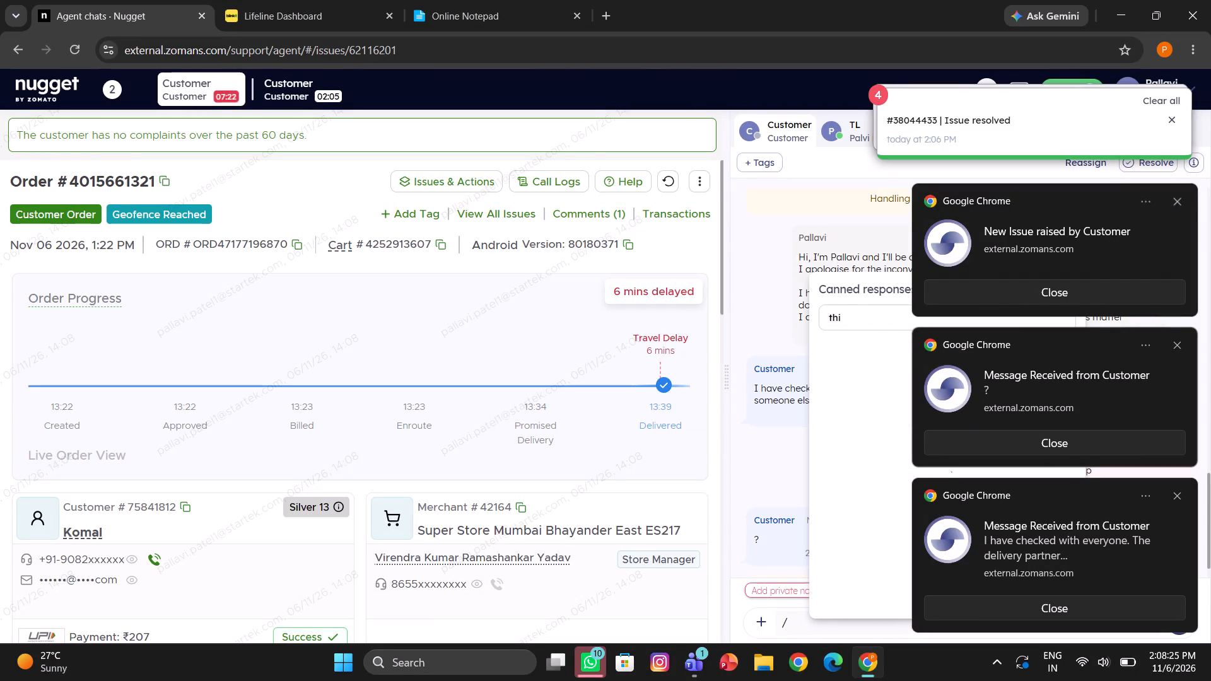
click(858, 365)
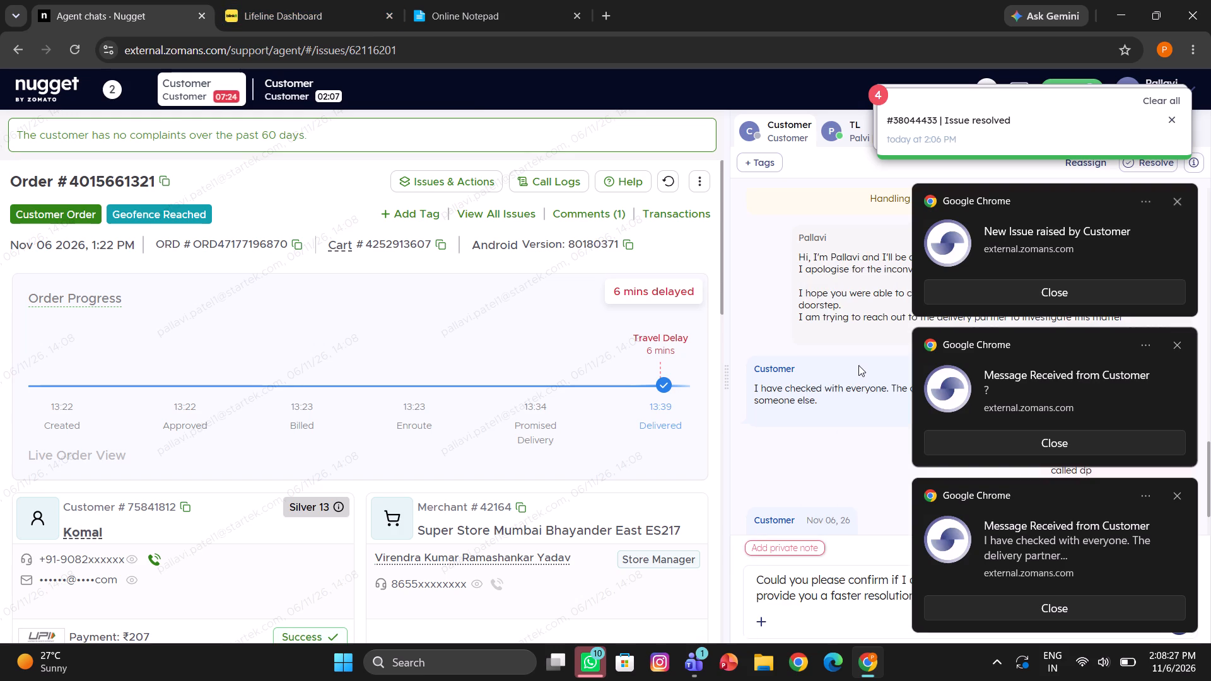
key(Return)
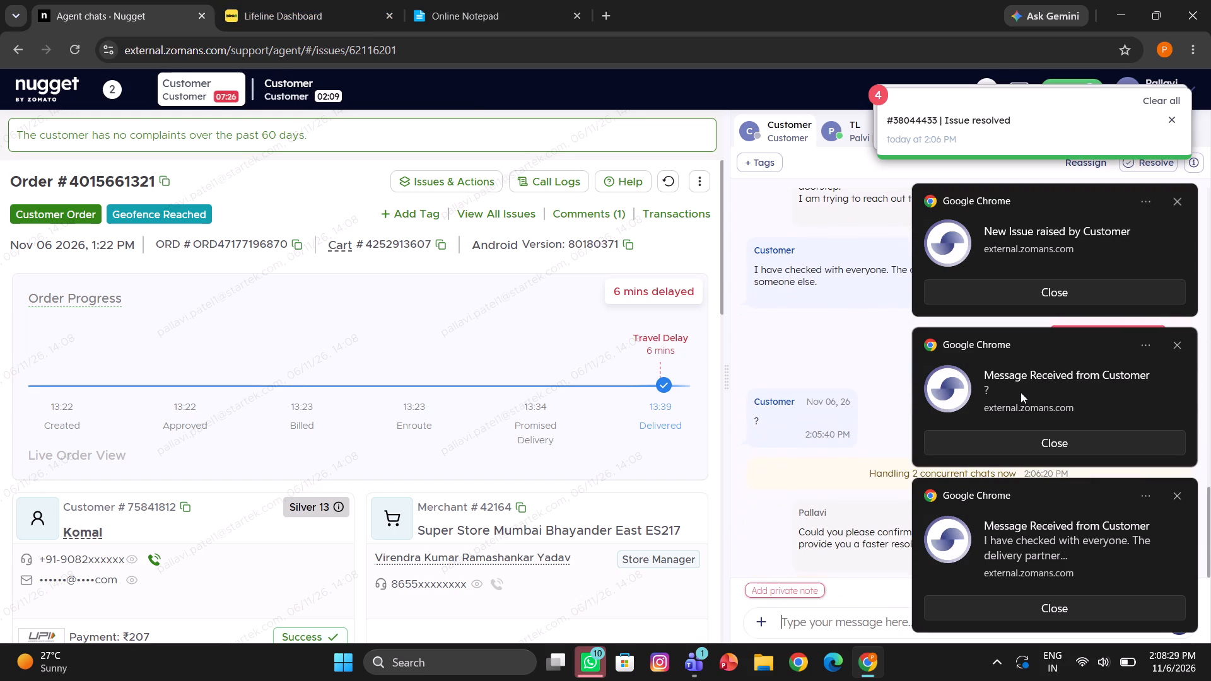
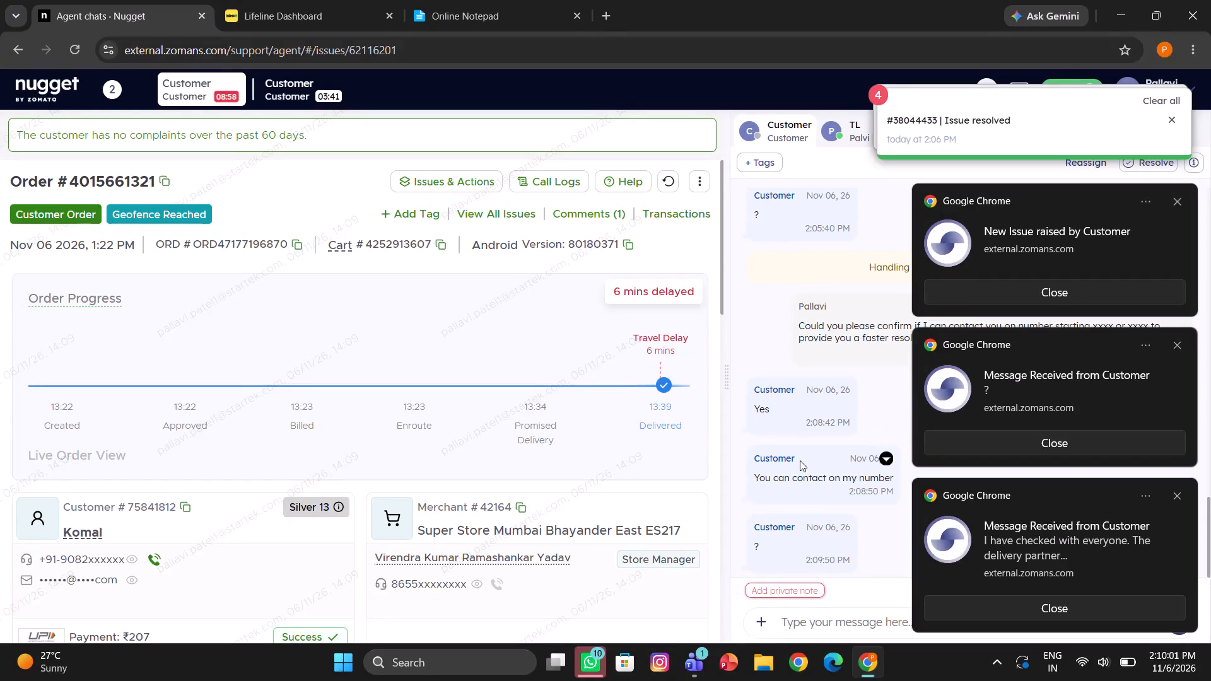
Initiate a call to the customer of the Super Store Mumbai Bhayander East order and confirm the callback.
scroll(800, 460, down, 1)
click(146, 554)
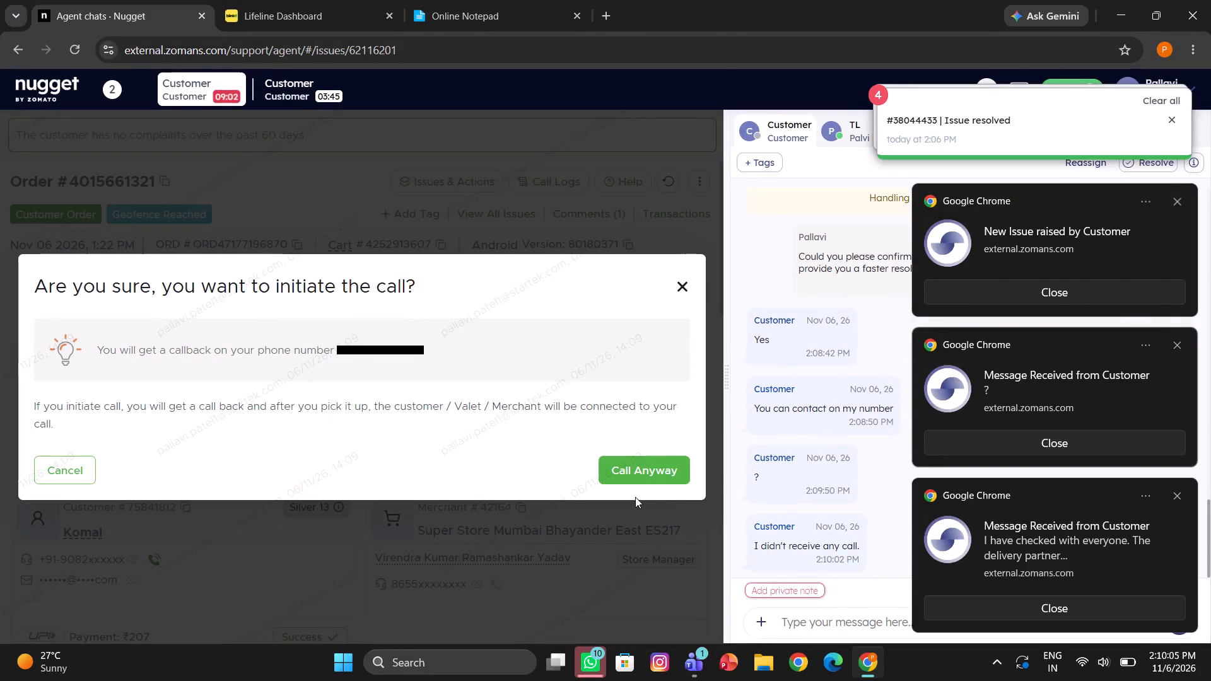
click(638, 477)
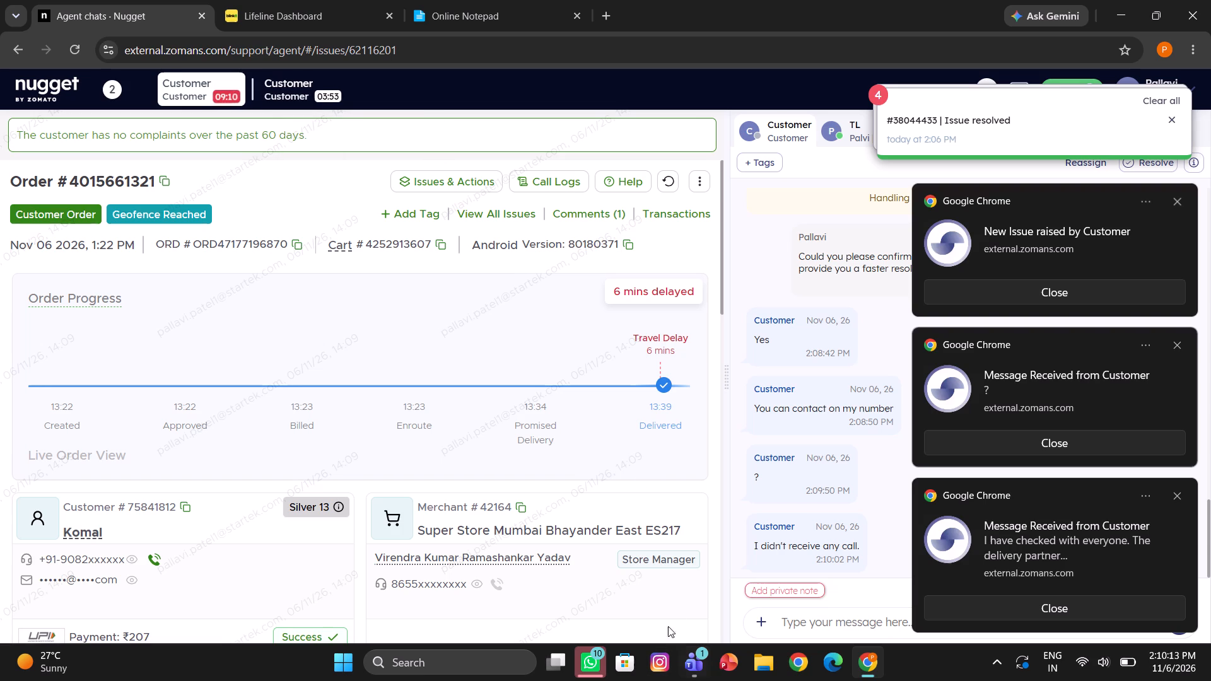
Add the private note "called cx" to the Super Store Mumbai Bhayander East order chat.
click(771, 598)
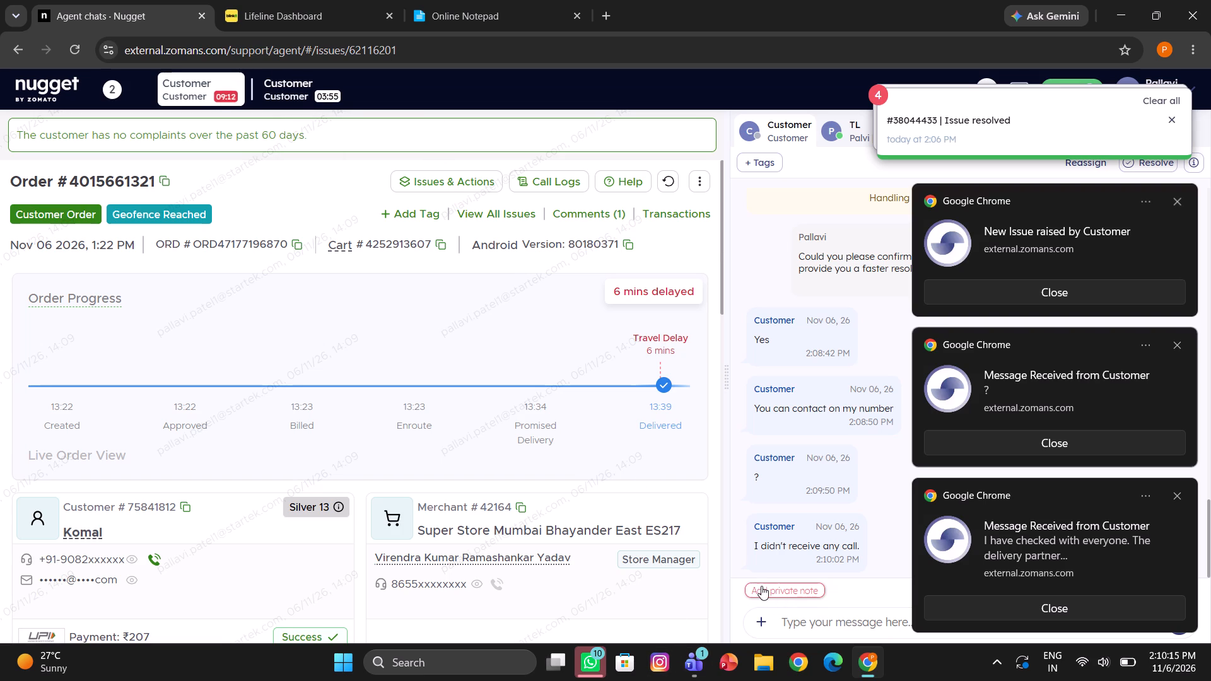
click(761, 586)
text(called cx)
click(749, 456)
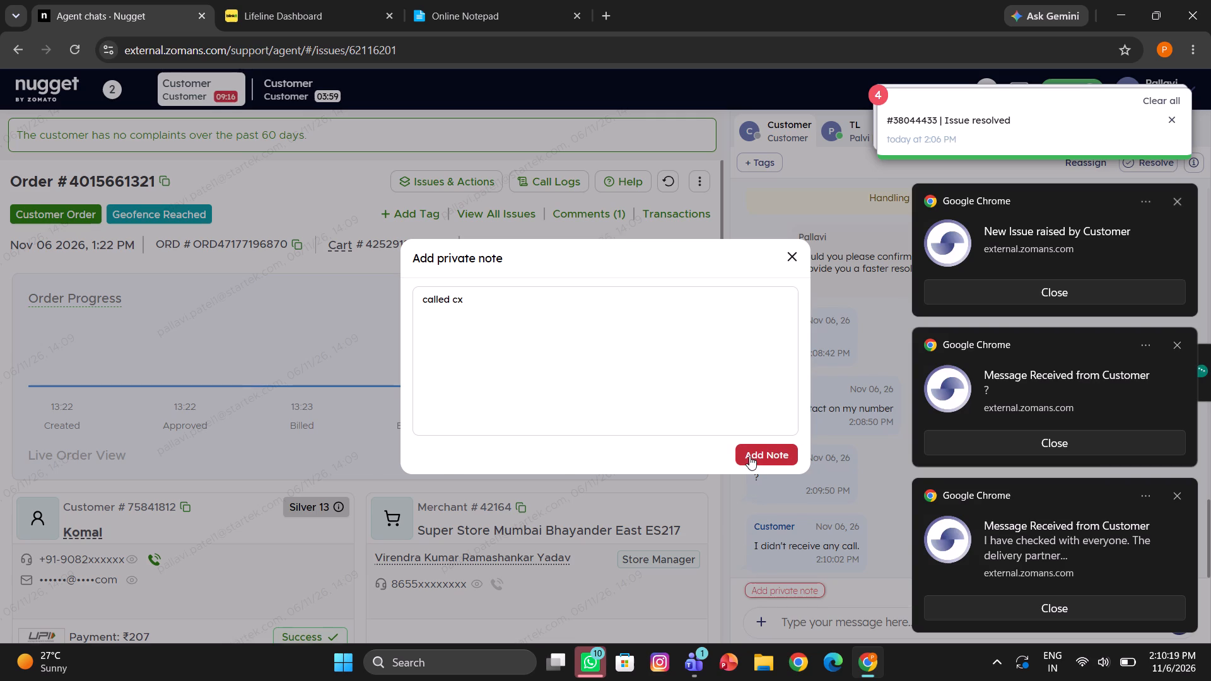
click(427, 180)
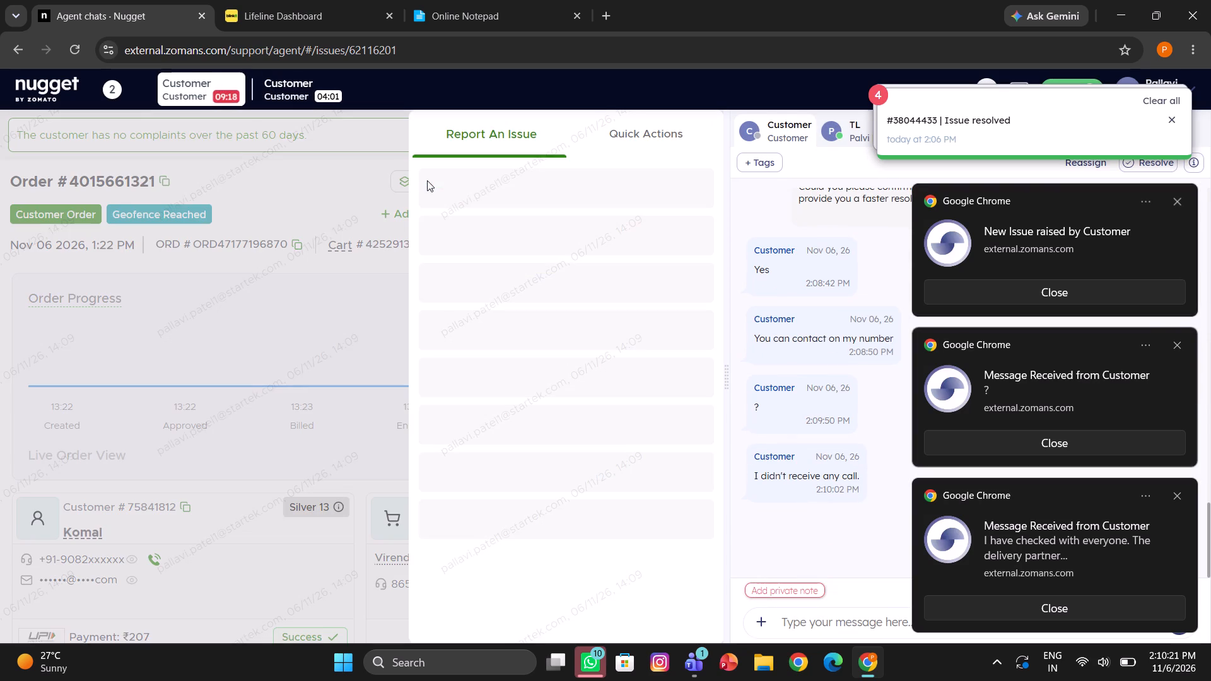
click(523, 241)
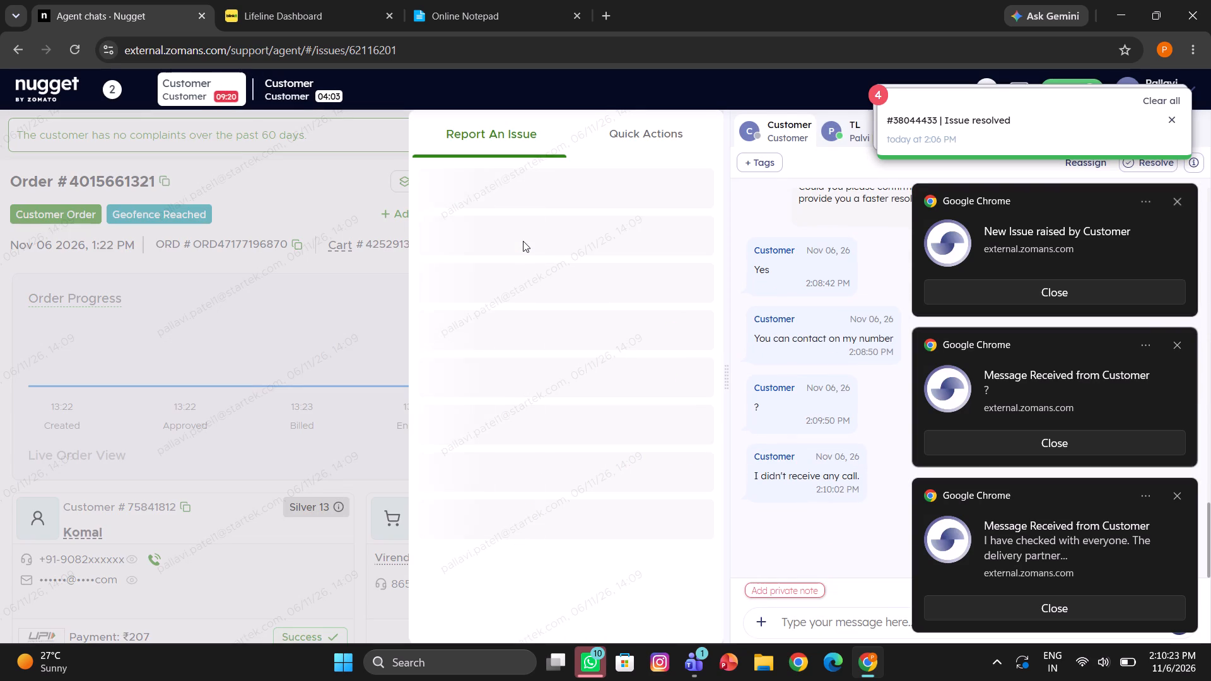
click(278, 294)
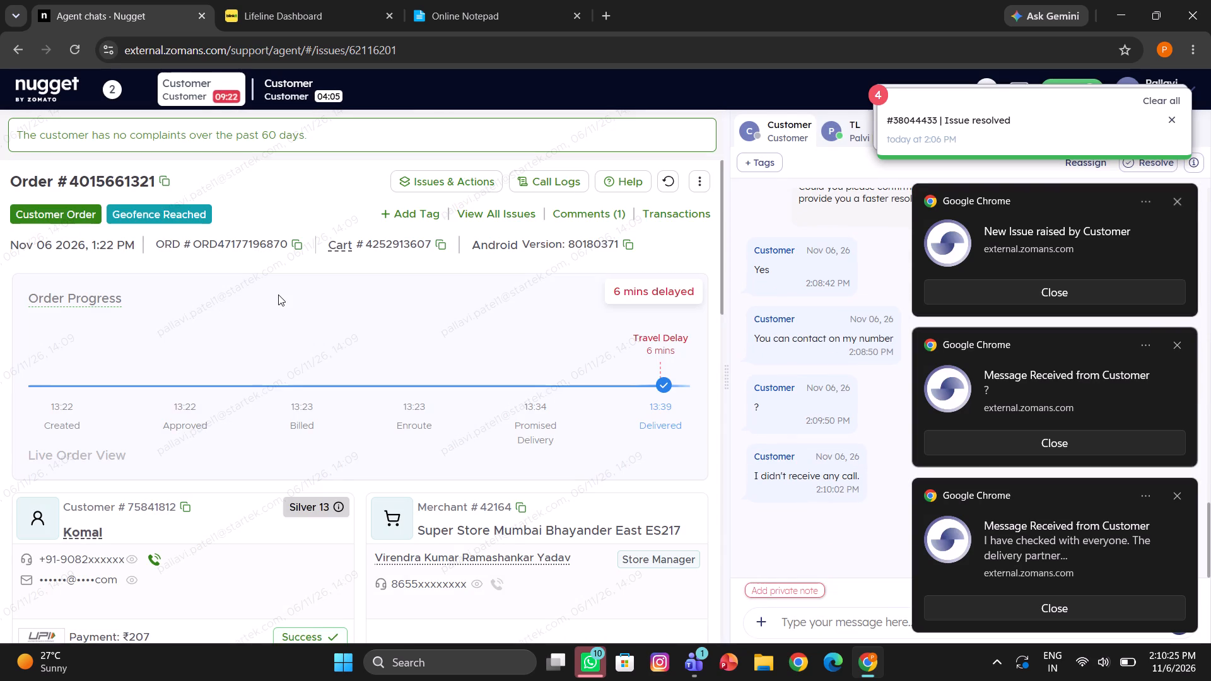
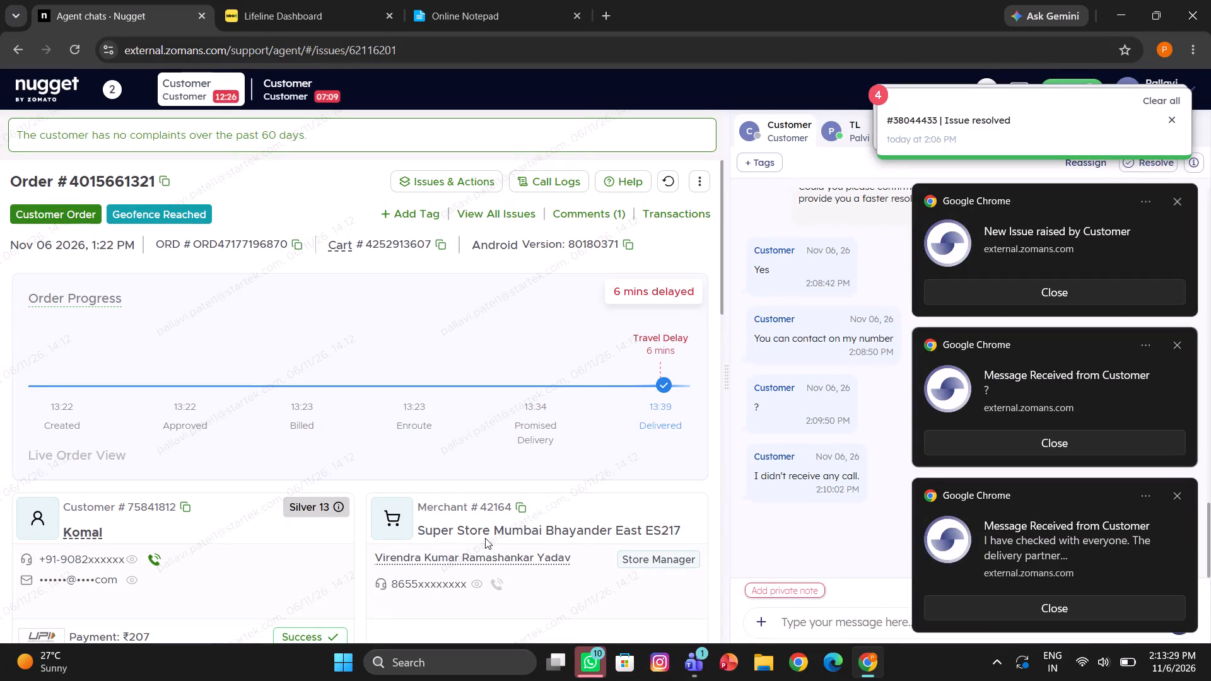
Send the "Rate us/Service" canned response, found with "/ra", in the Super Store Mumbai Bhayander East order chat.
click(799, 619)
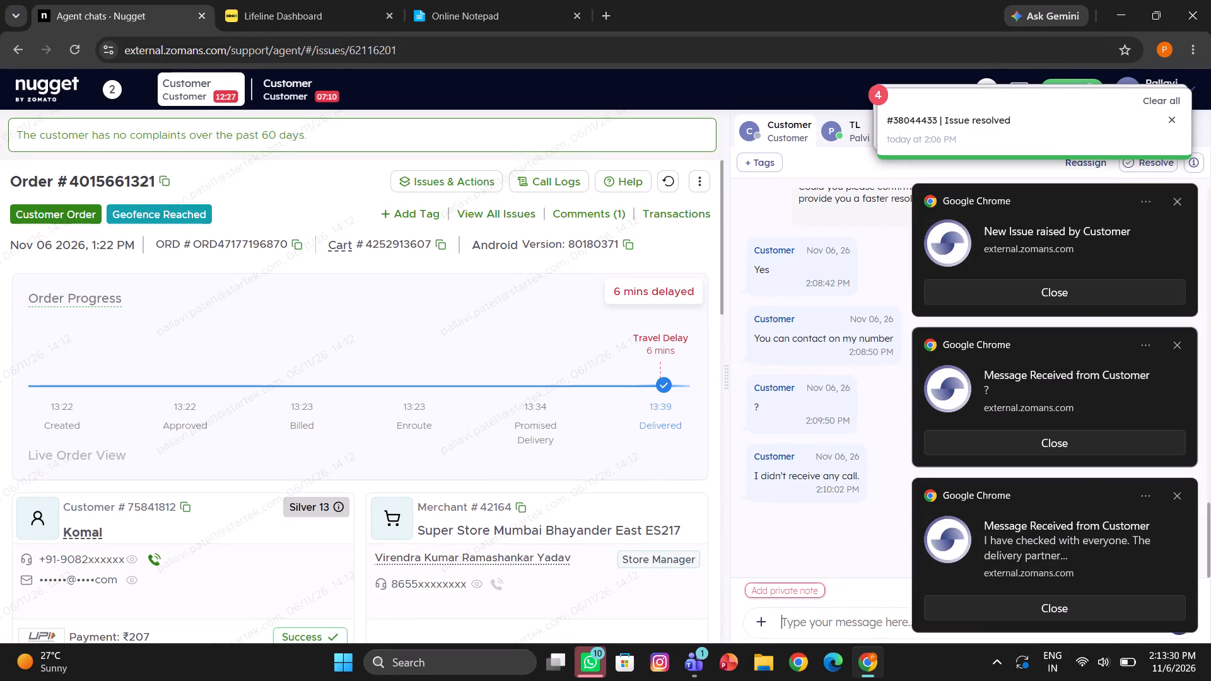
text(/ra)
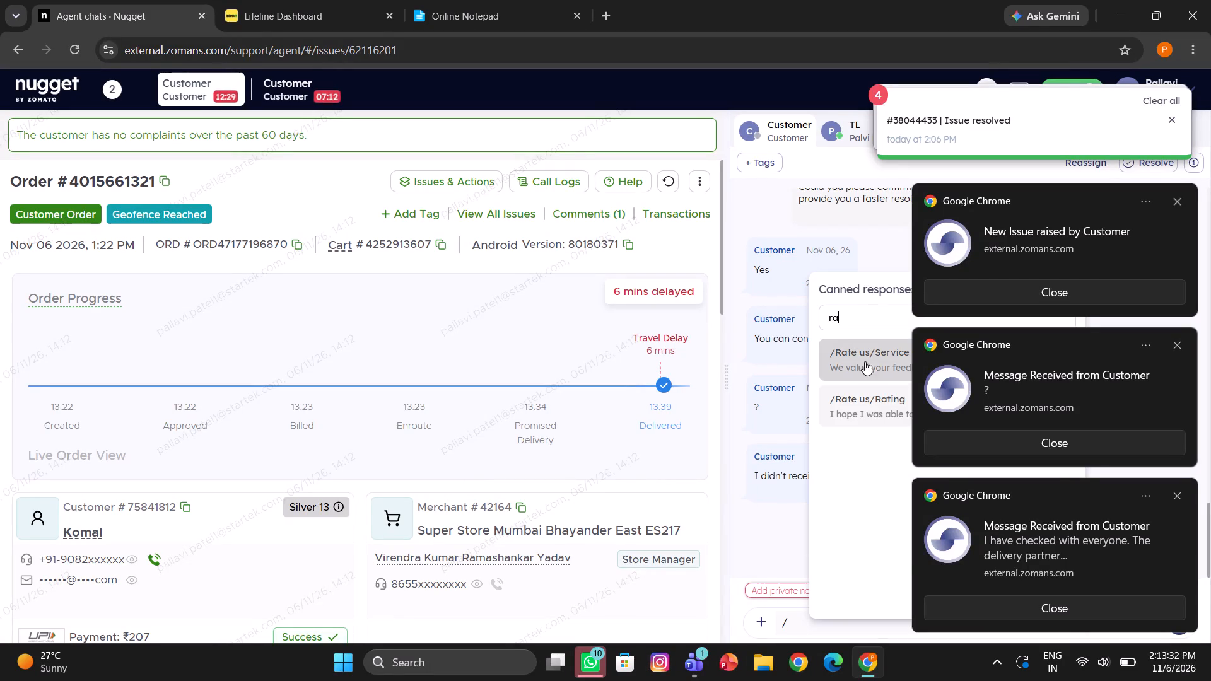
click(855, 371)
key(Return)
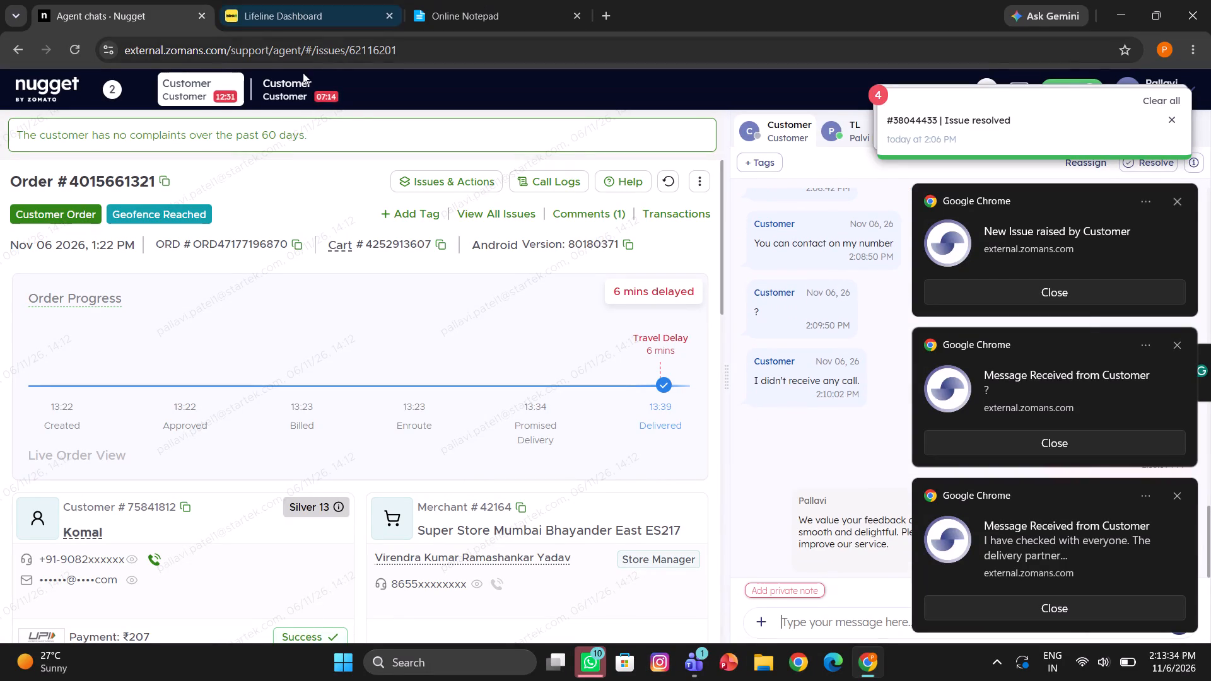
Add the private note "called dp" to the other open customer chat, for the Super Store Delhi Rohini D Mall order.
click(291, 95)
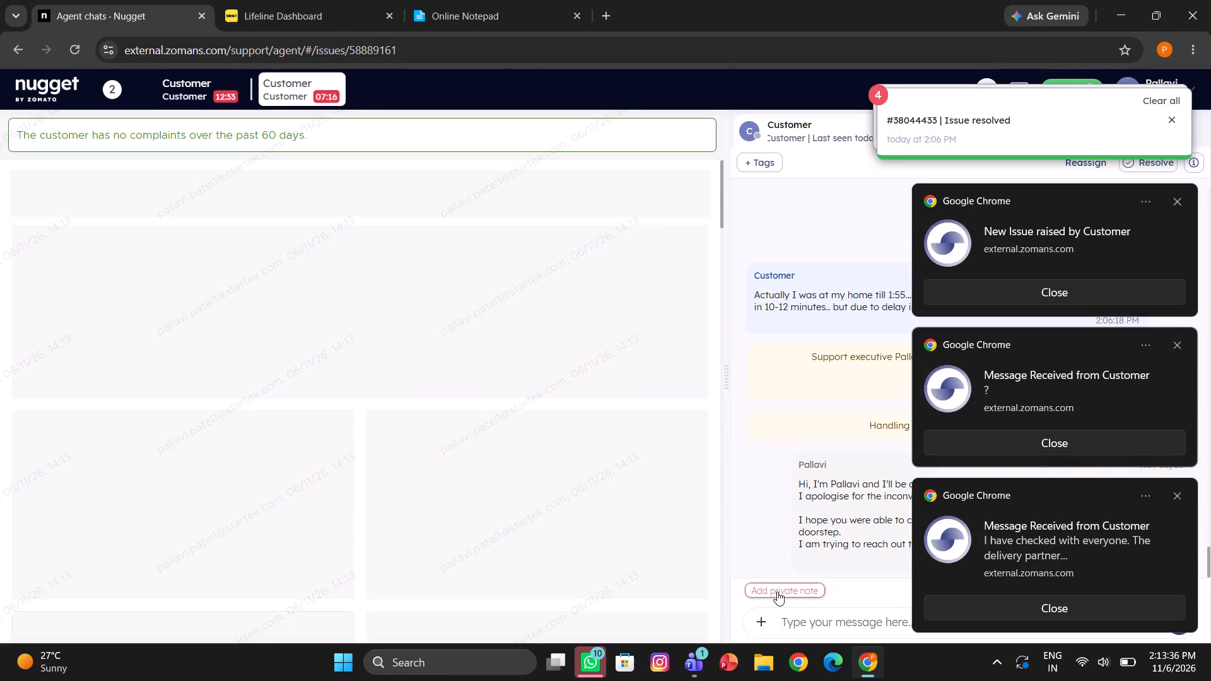
click(778, 586)
text(called dp)
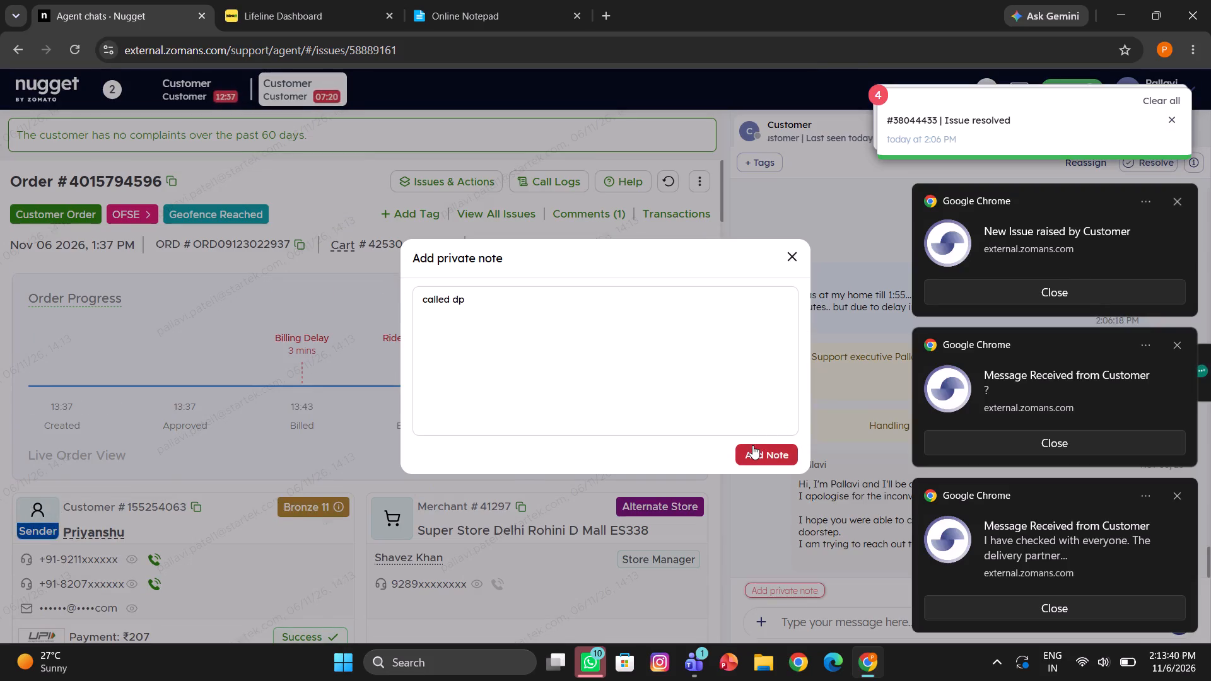
click(752, 445)
Initiate a call to the rider of the Super Store Delhi Rohini D Mall order and confirm the callback.
scroll(390, 392, down, 3)
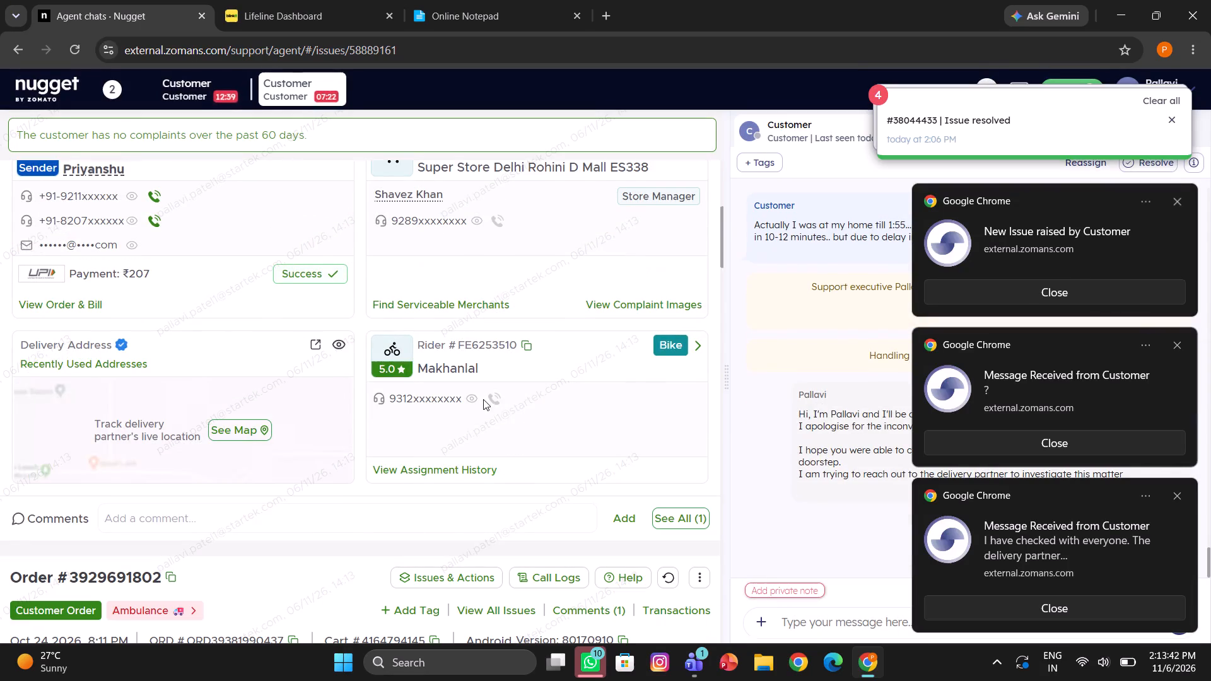
click(489, 398)
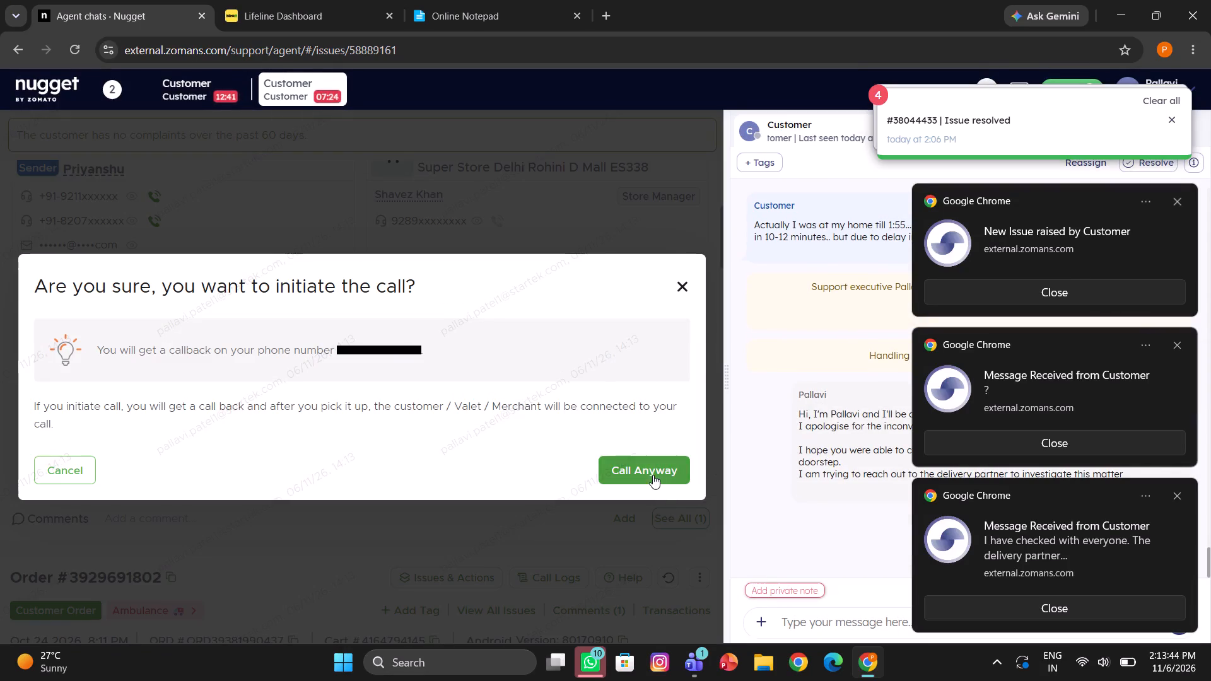
click(650, 468)
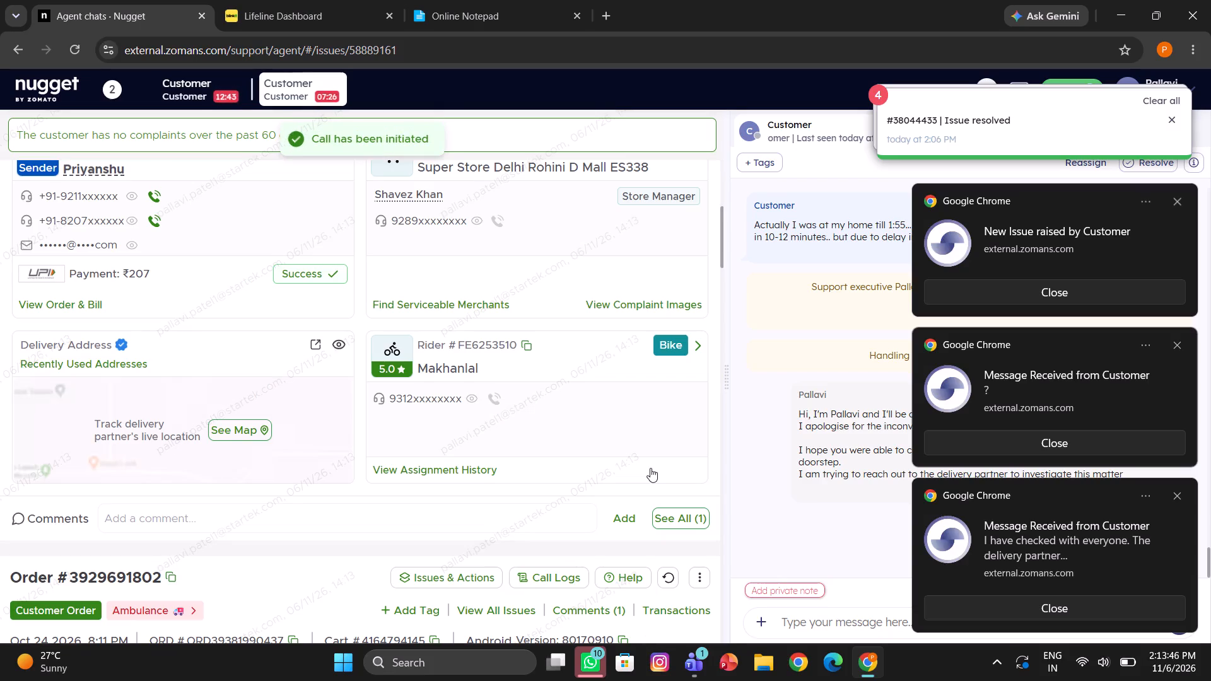
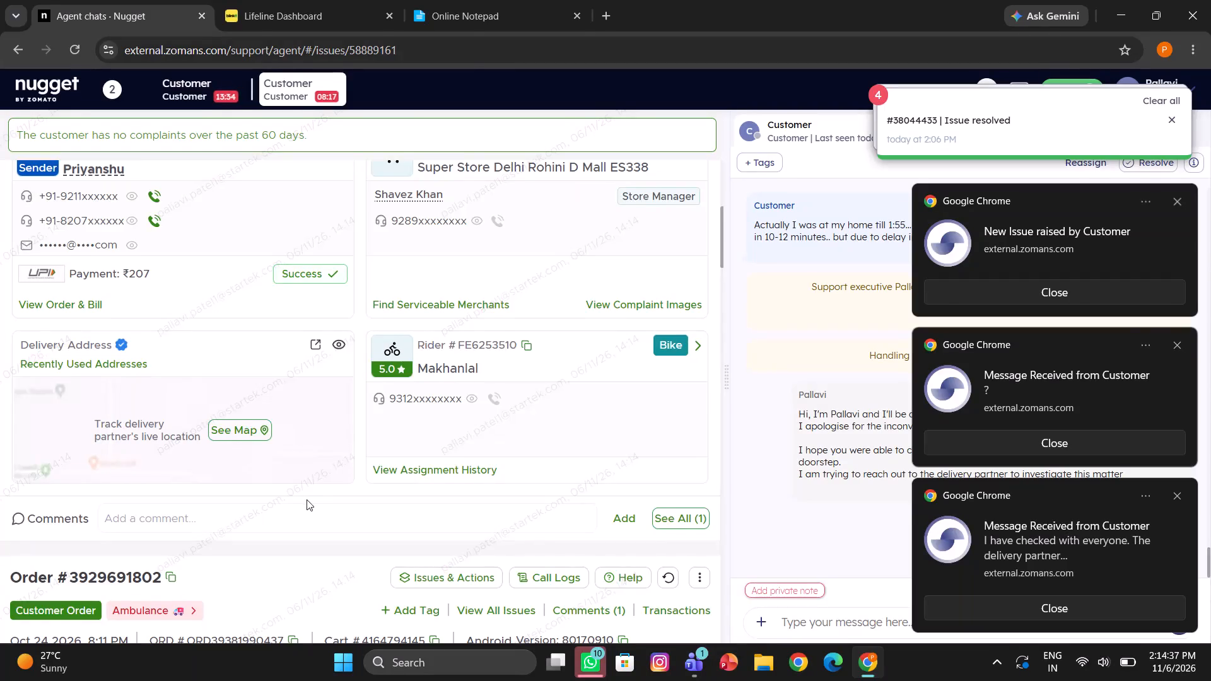
Call the rider of the Super Store Delhi Rohini D Mall order again and confirm the callback.
scroll(307, 499, down, 1)
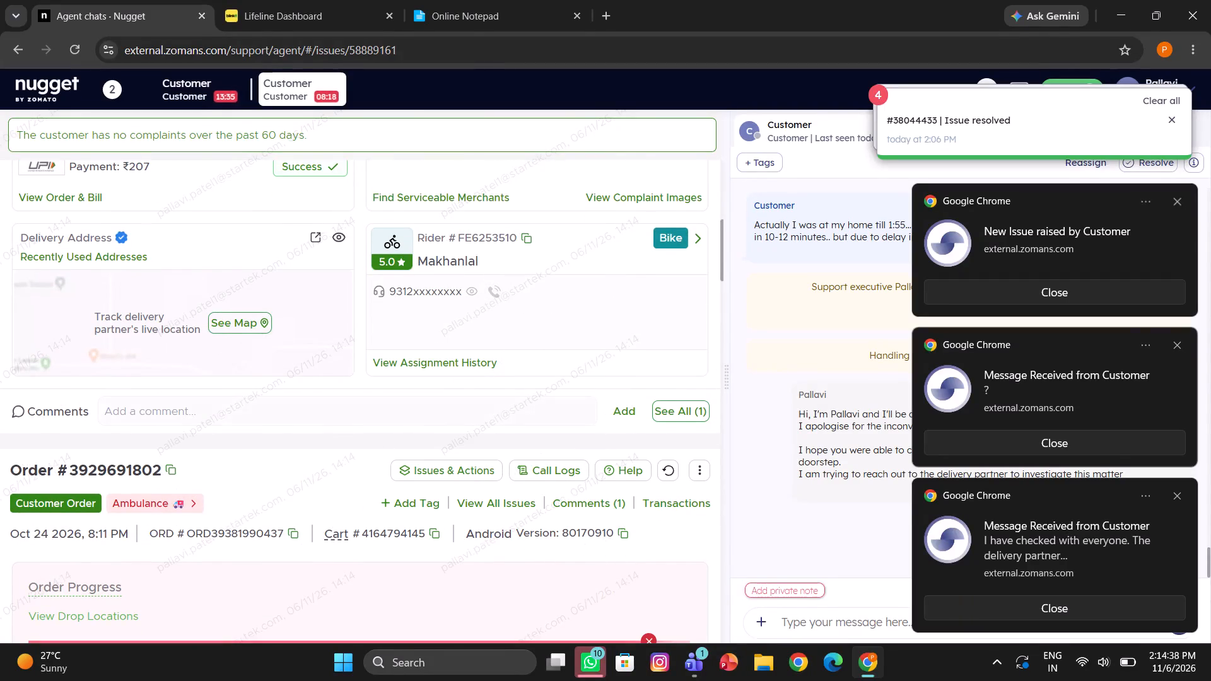
click(497, 300)
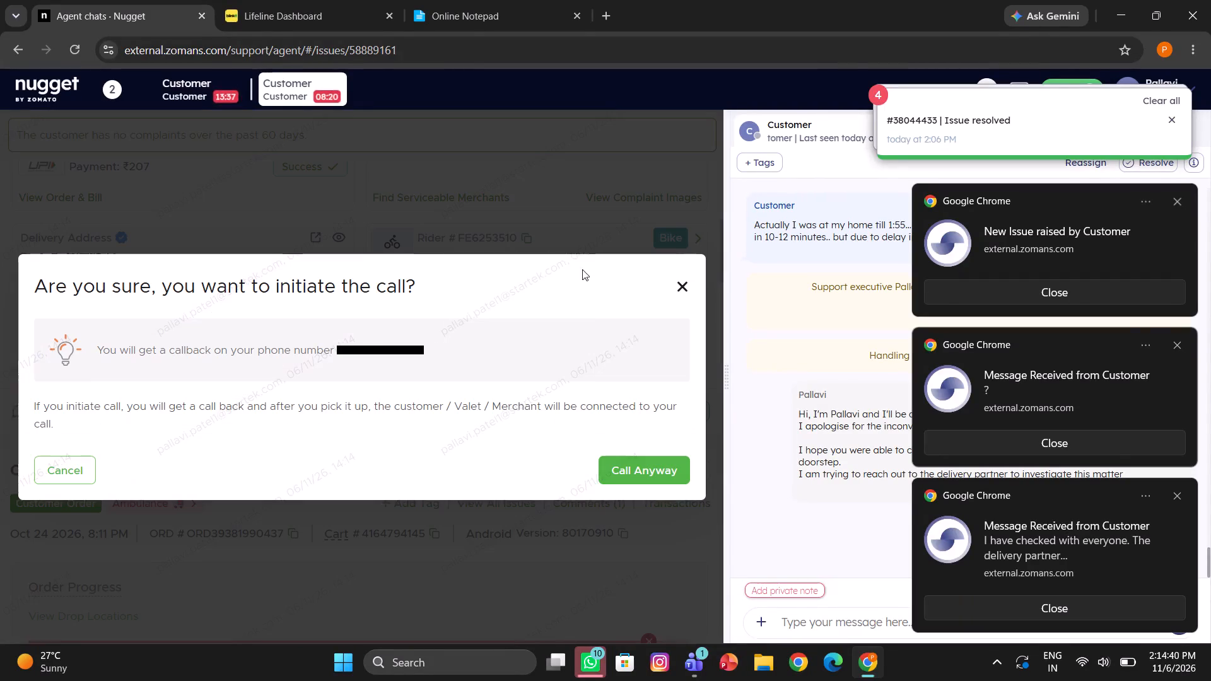
click(614, 462)
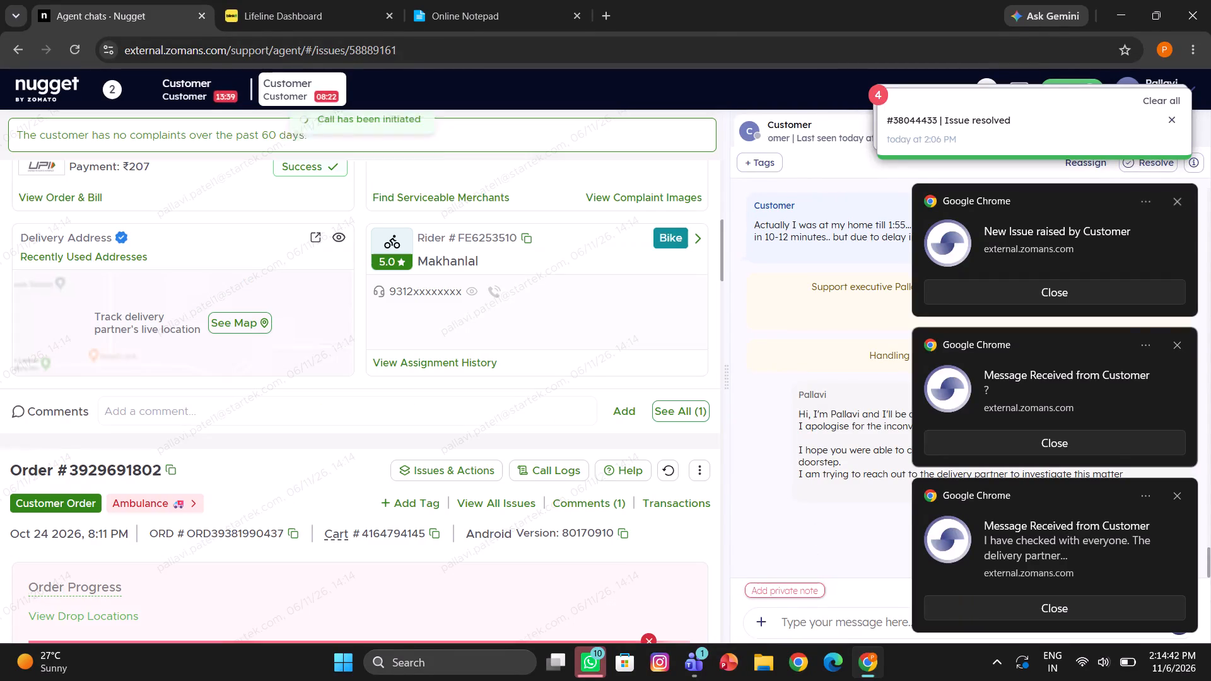
Insert the "Could you please confirm if I…" canned response, found with "/thi", into the Super Store Delhi Rohini D Mall order chat's reply.
click(793, 629)
text(/thi)
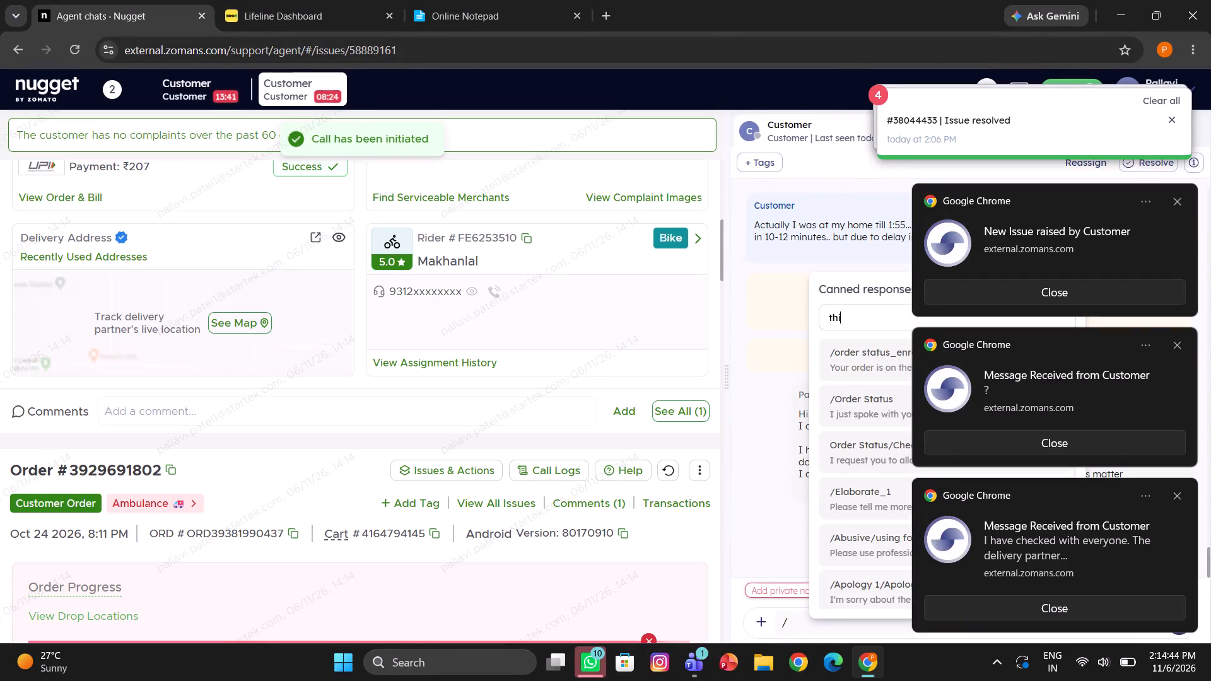
click(862, 363)
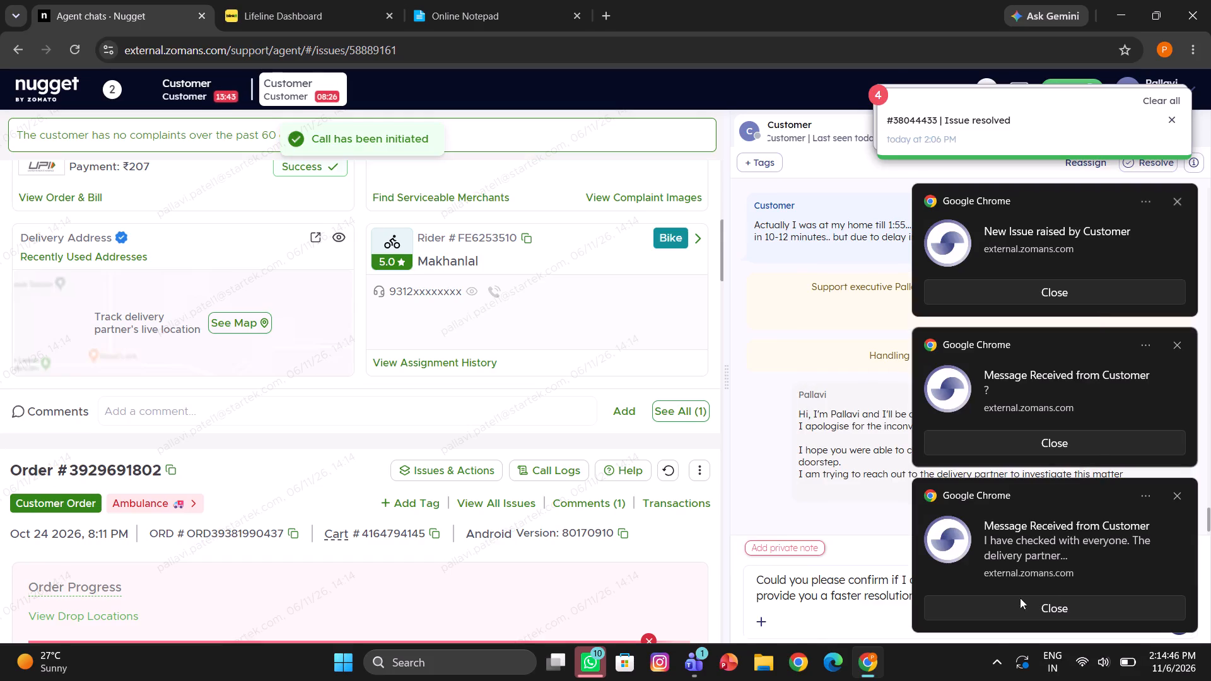
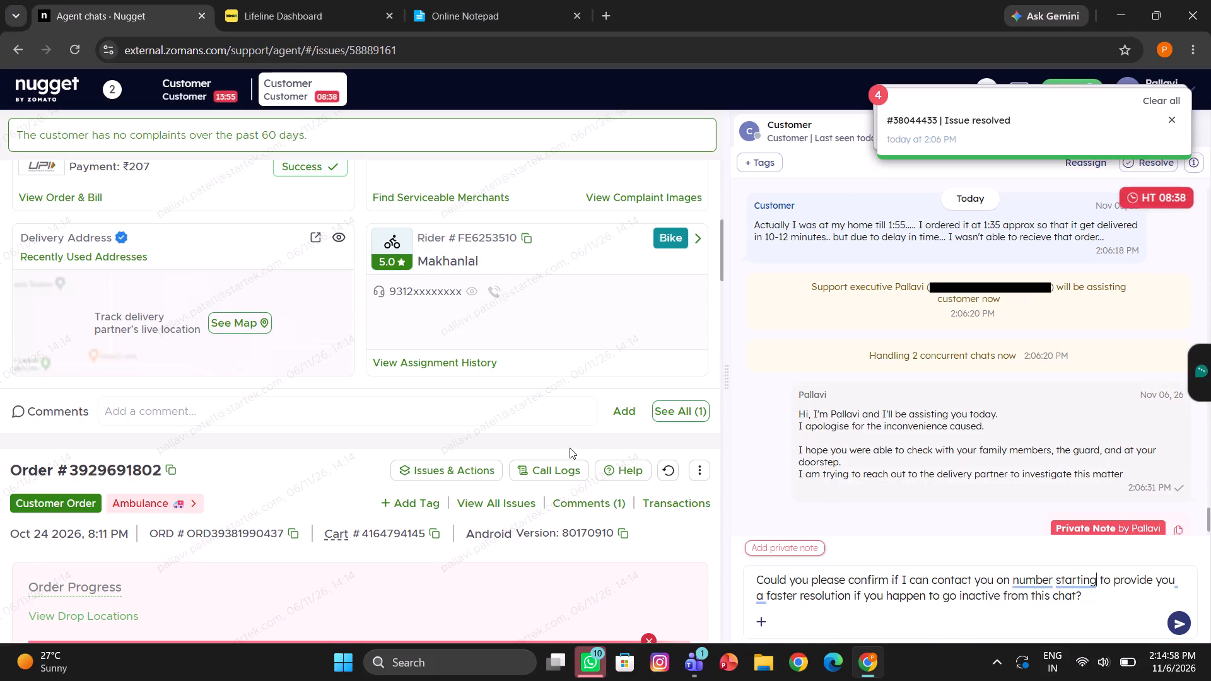
Add the first four digits of the customer's first listed phone number after "number starting" in the reply and send it.
scroll(570, 448, up, 2)
key(space)
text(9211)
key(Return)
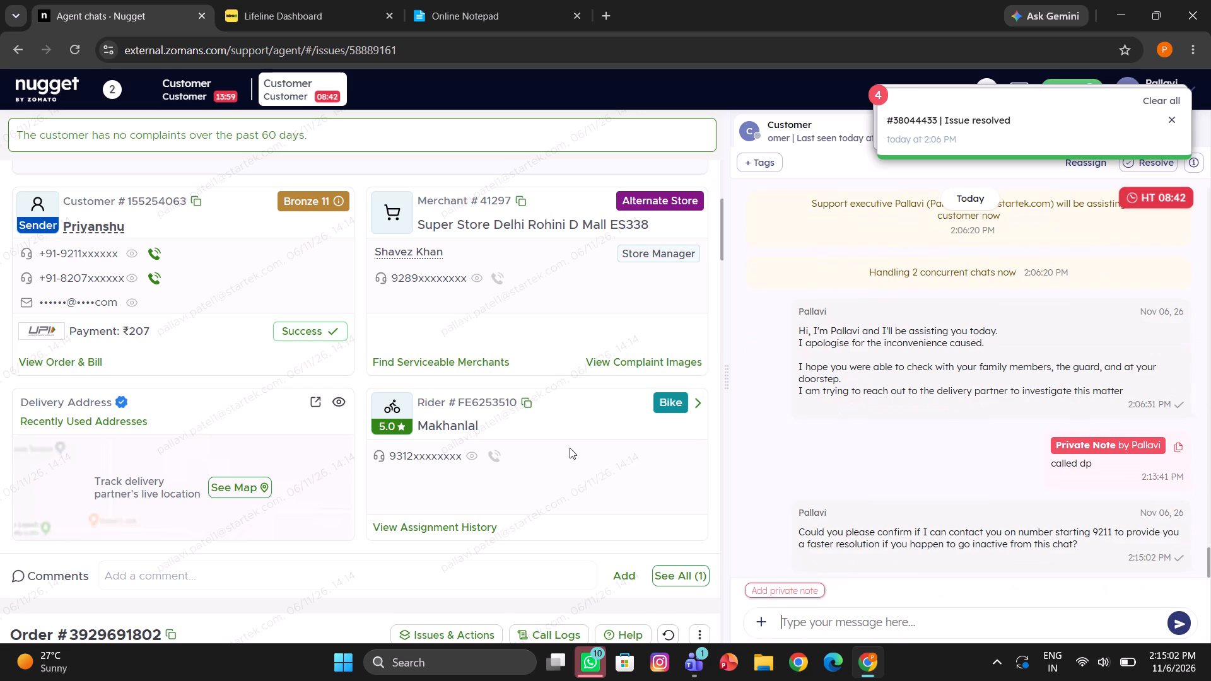
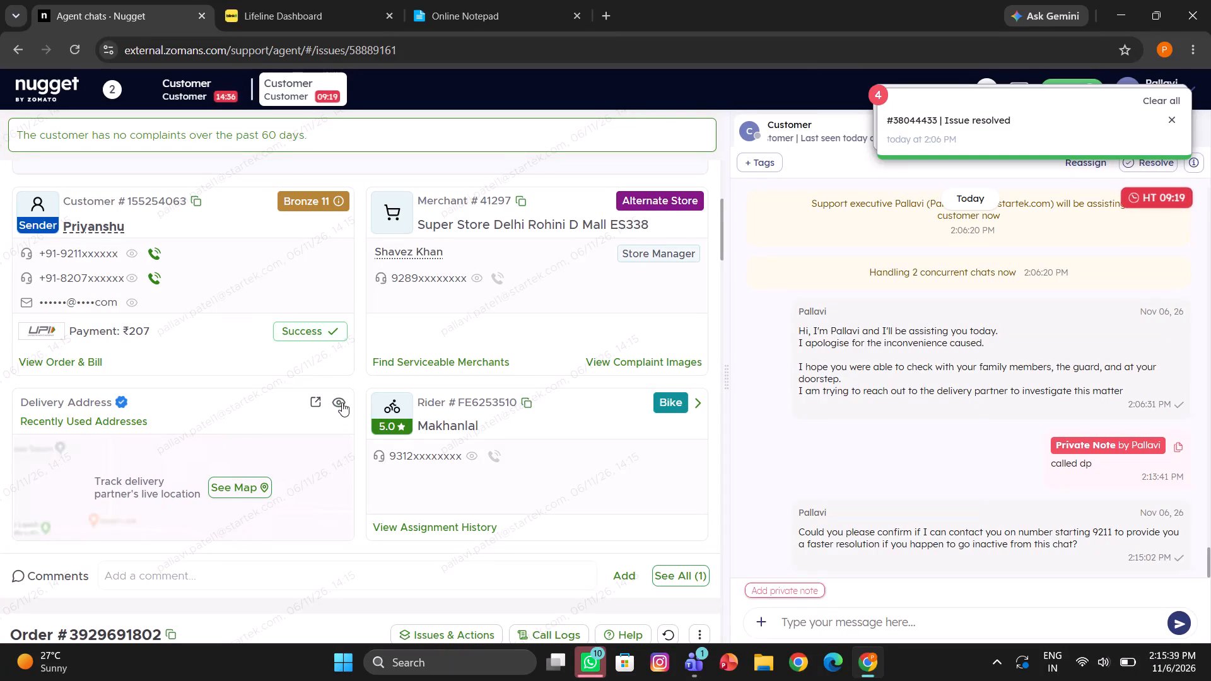
Reveal the full delivery address for the current customer's order.
click(342, 402)
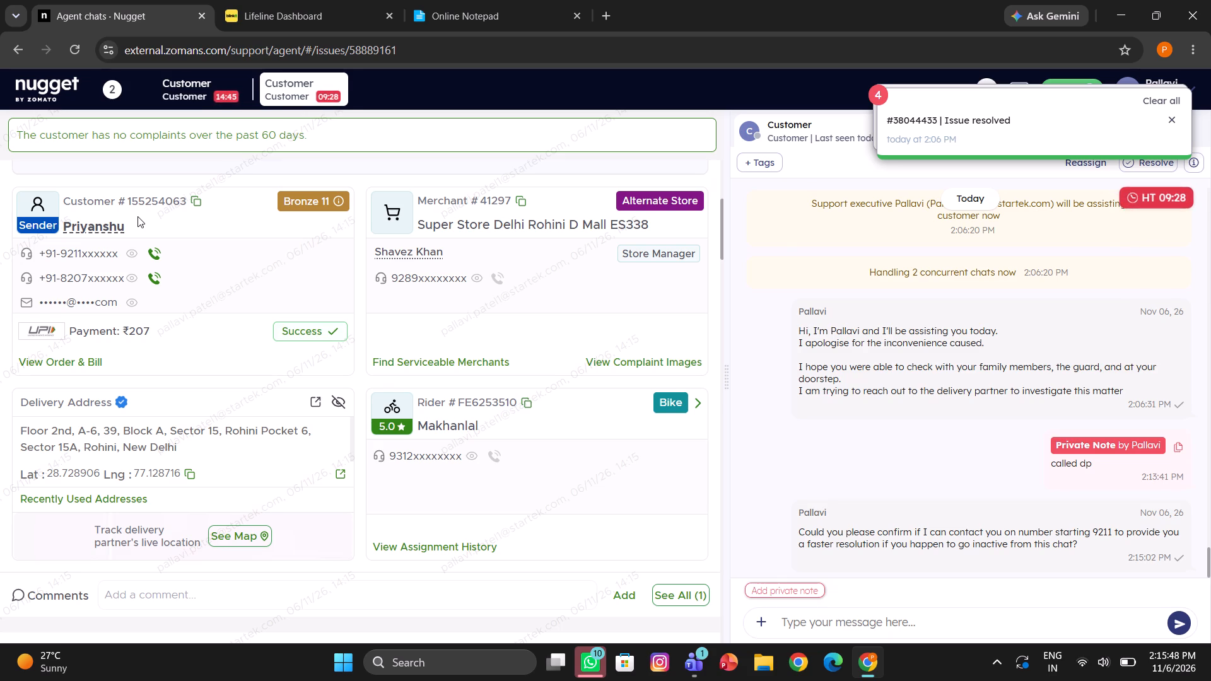
click(205, 97)
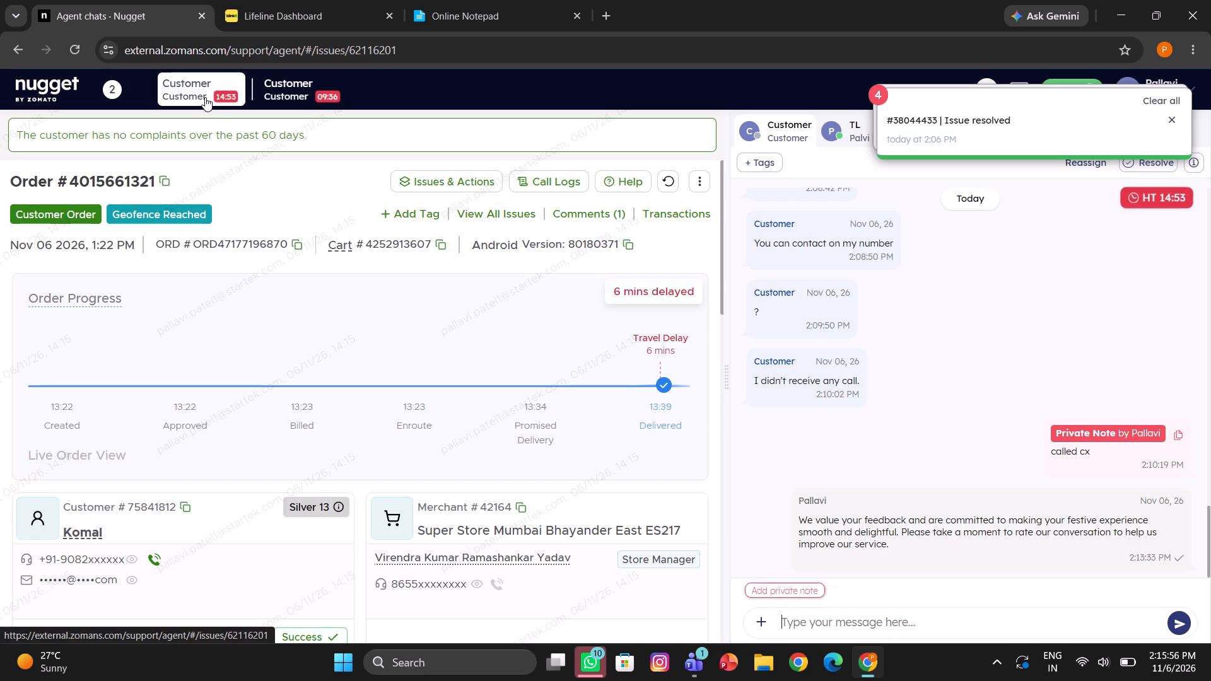
click(501, 0)
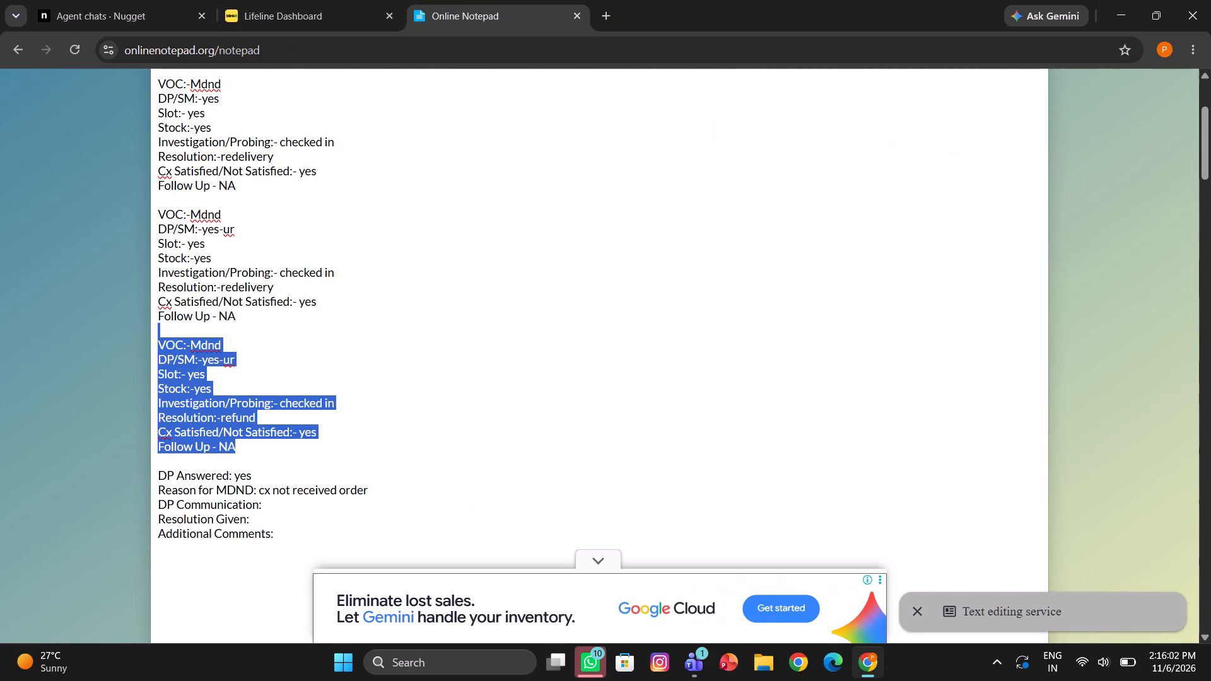
key(ctrl+c)
click(305, 0)
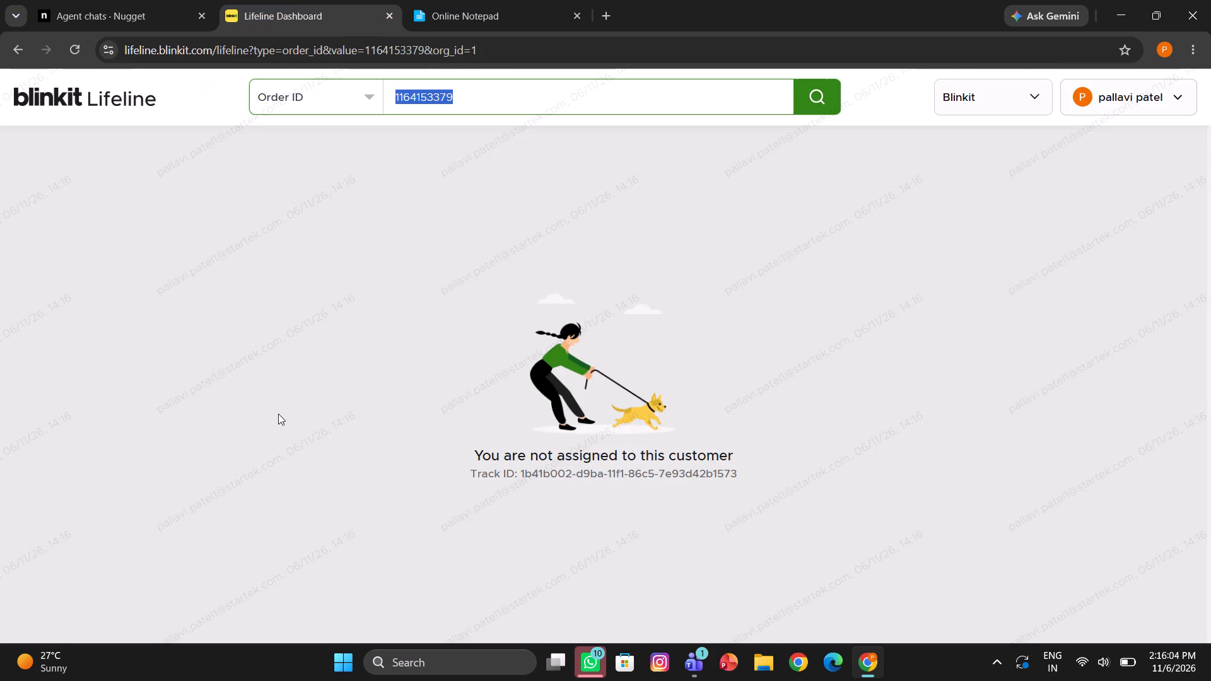
click(116, 30)
scroll(325, 364, down, 4)
click(245, 407)
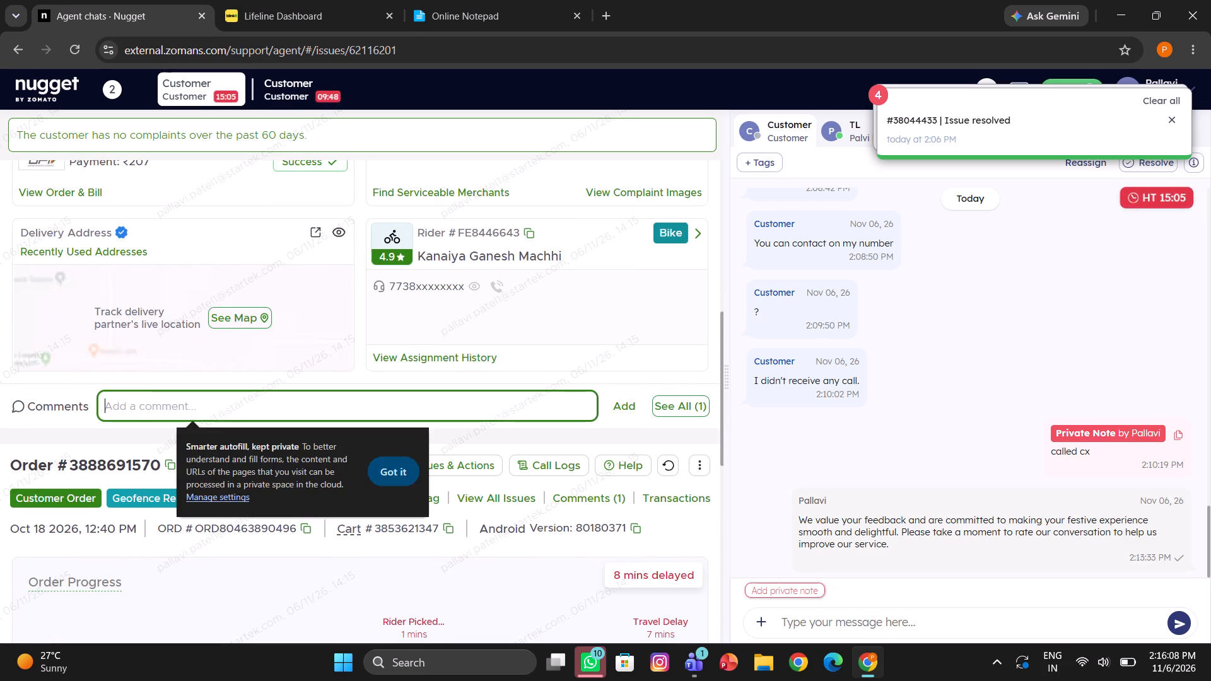
key(ctrl+v)
Change the Resolution entry in the pasted comment to "received" and add the comment to the order.
scroll(272, 404, right, 4)
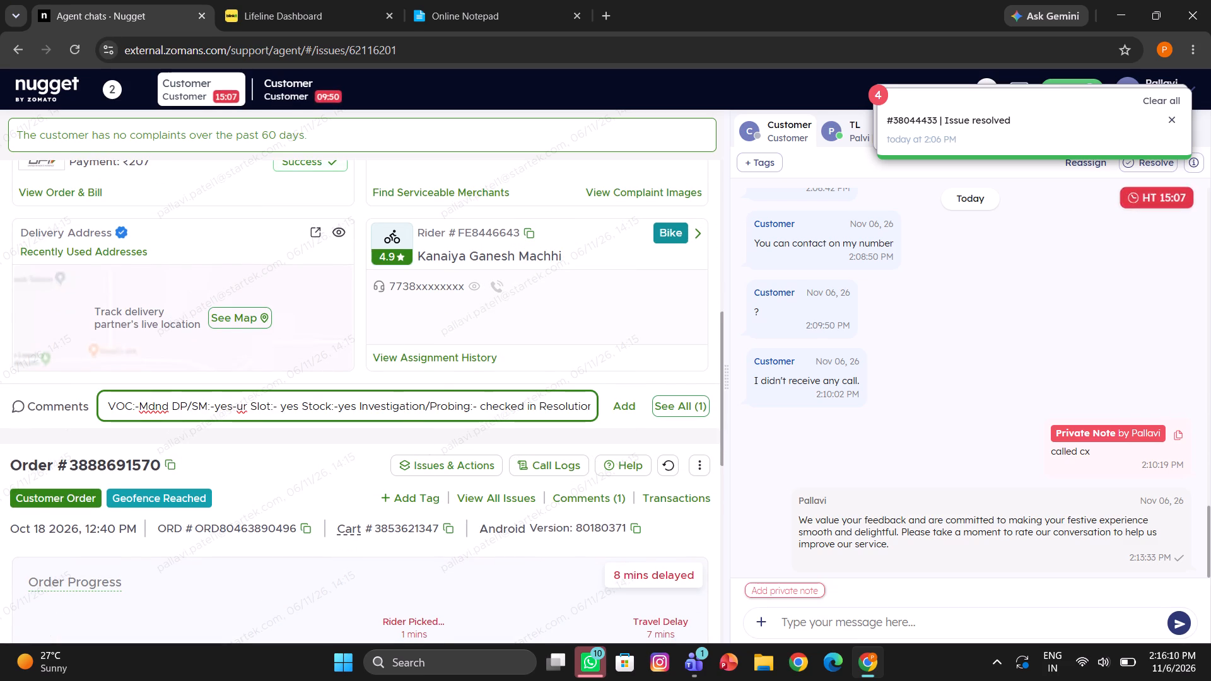
scroll(464, 419, left, 2)
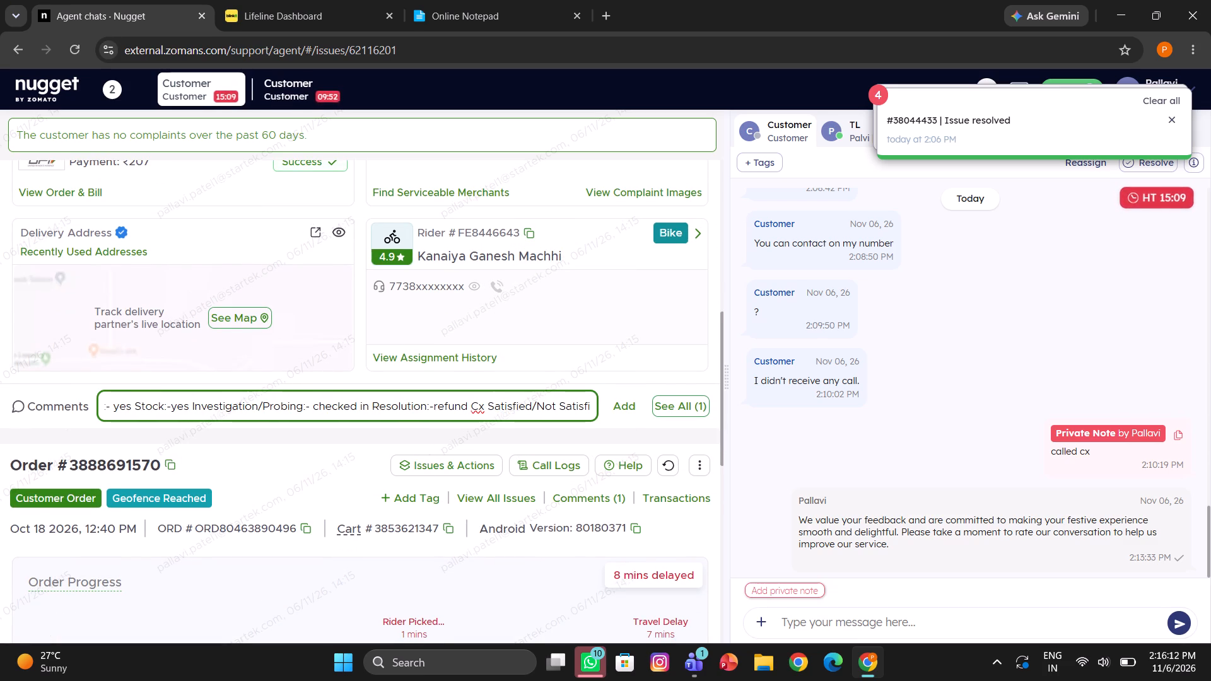
drag(465, 402, 441, 404)
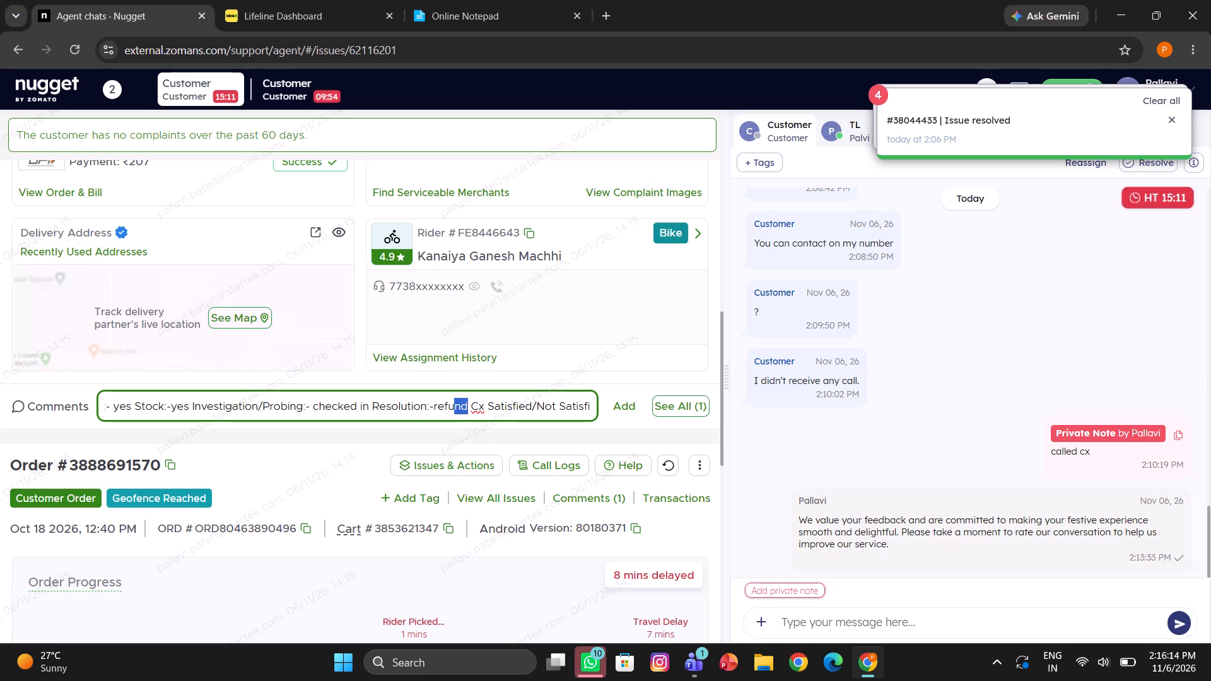
drag(441, 404, 433, 401)
key(BackSpace)
text(recei)
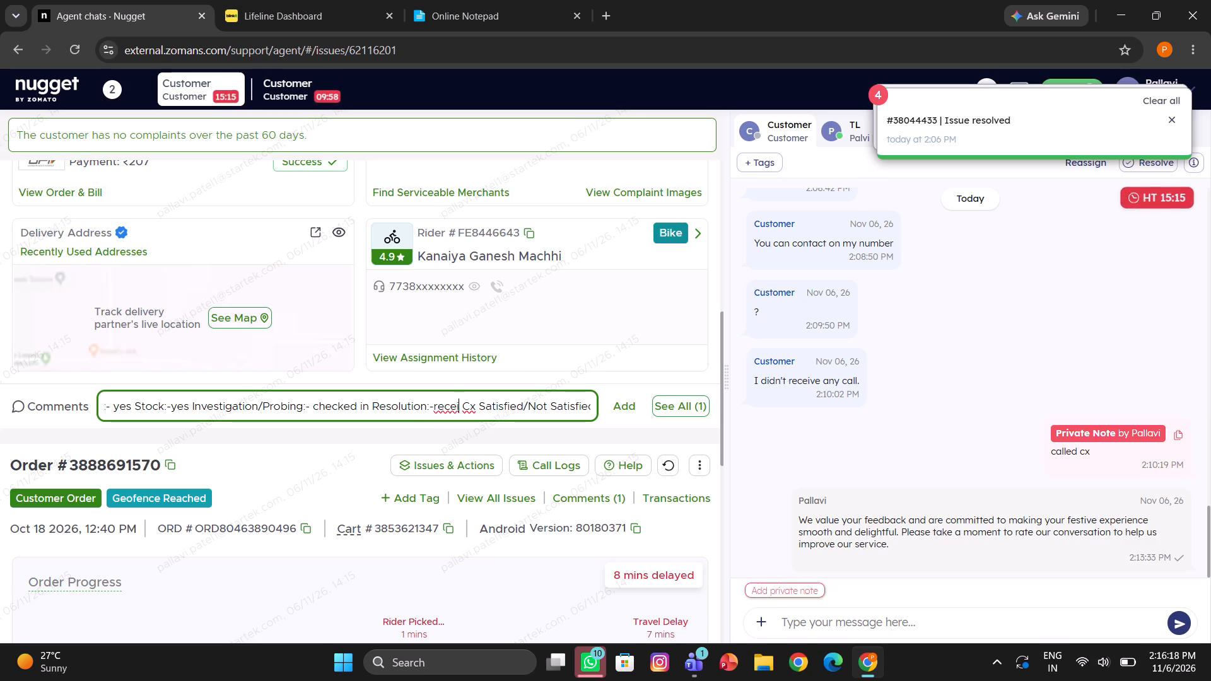
text(ved')
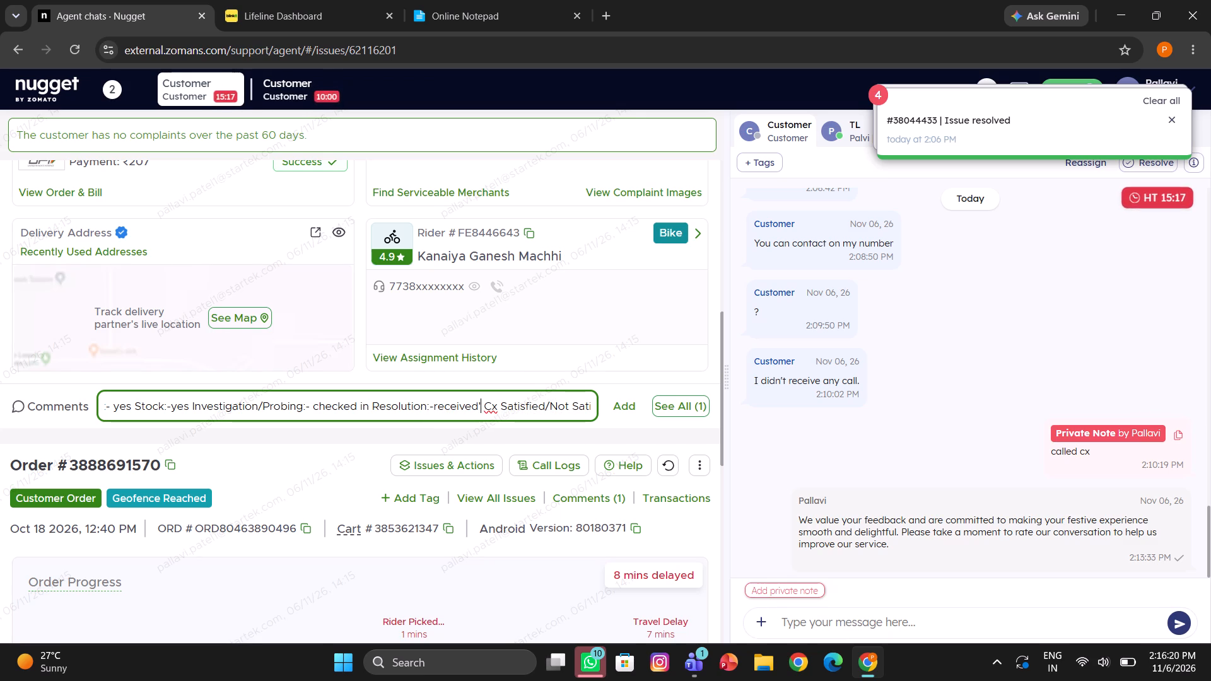
key(BackSpace)
key(Return)
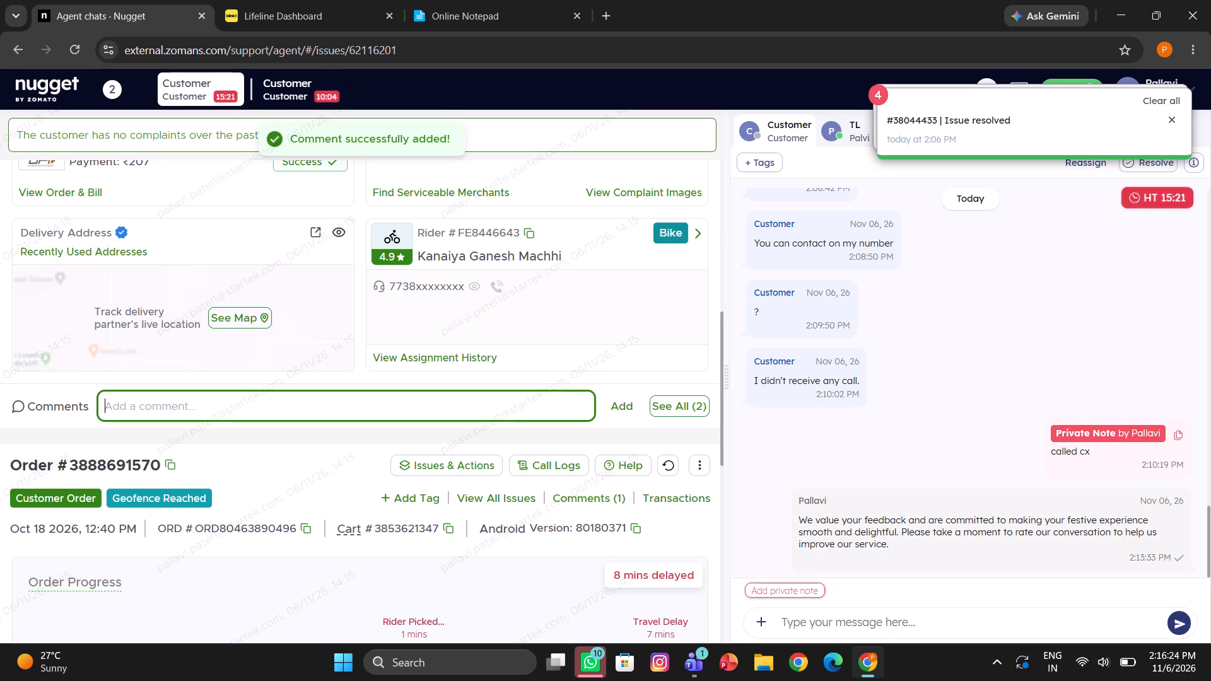
Copy the "DP Answered" template from Online Notepad into a new private note in this customer's chat.
click(462, 0)
scroll(331, 411, down, 1)
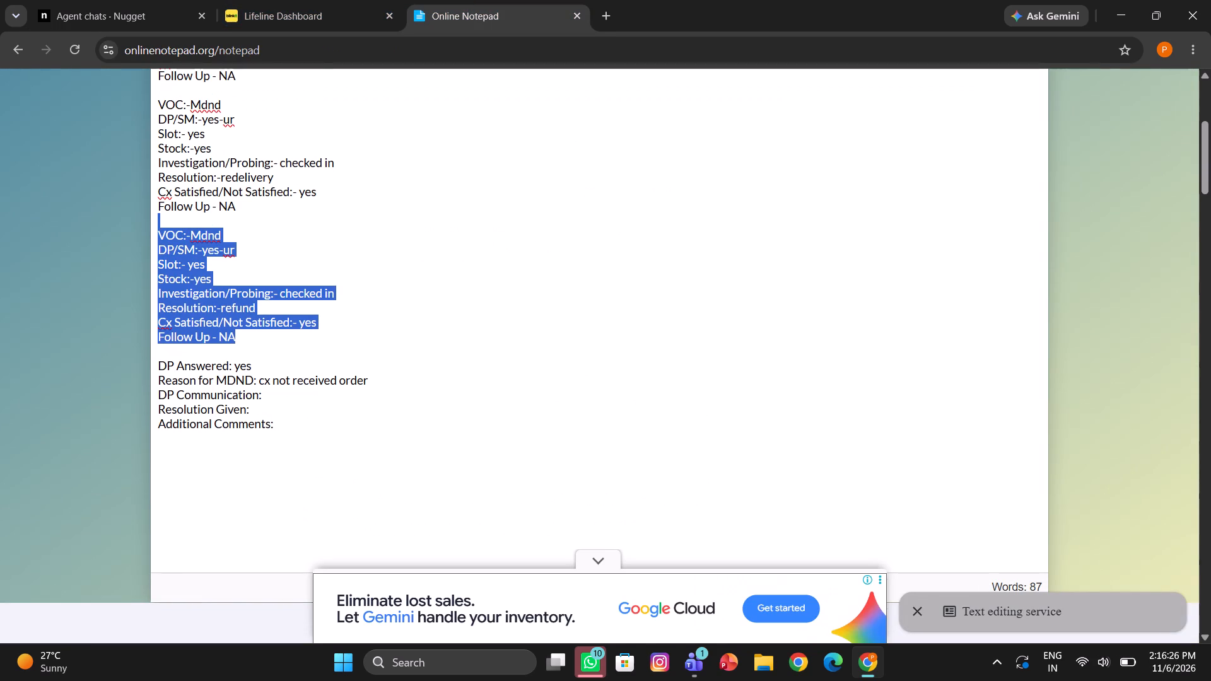
scroll(331, 411, down, 1)
drag(290, 424, 140, 359)
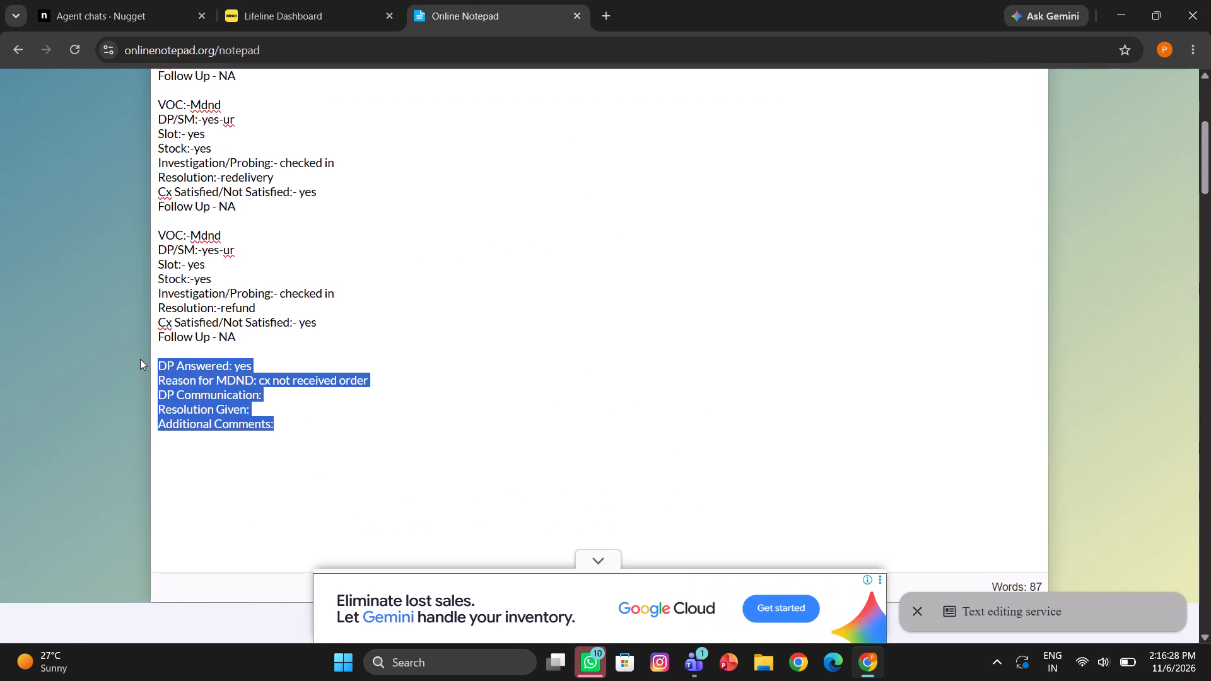
key(ctrl+c)
click(156, 0)
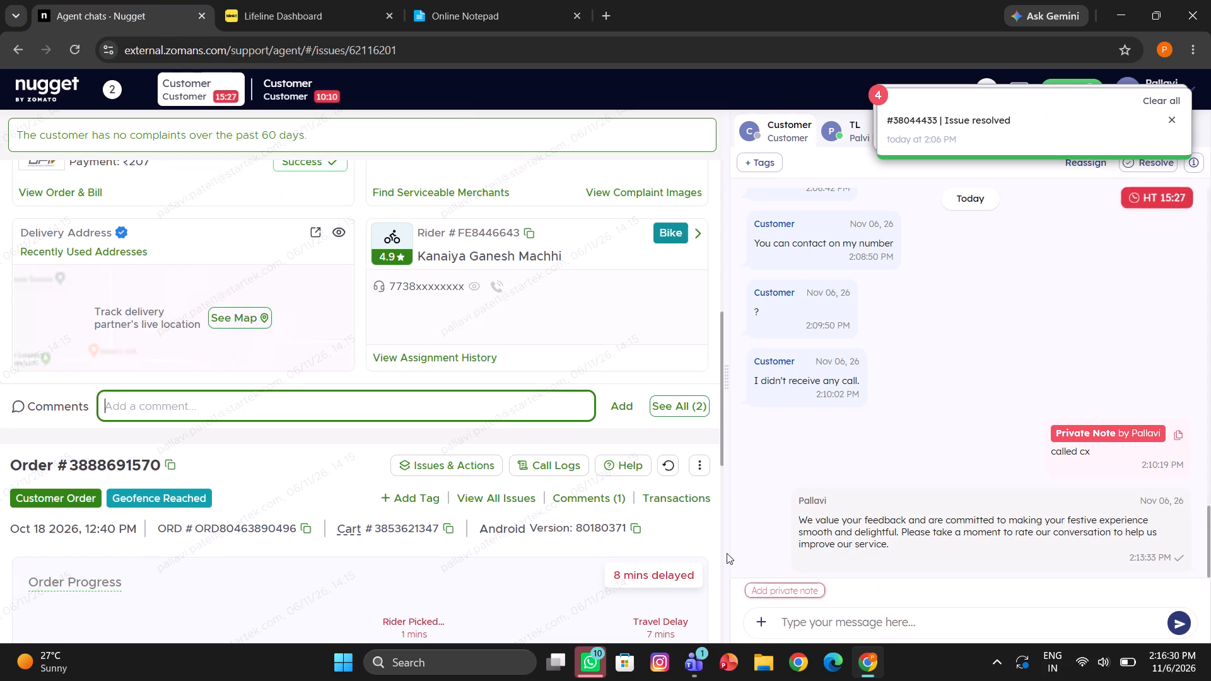
click(782, 596)
key(ctrl+v)
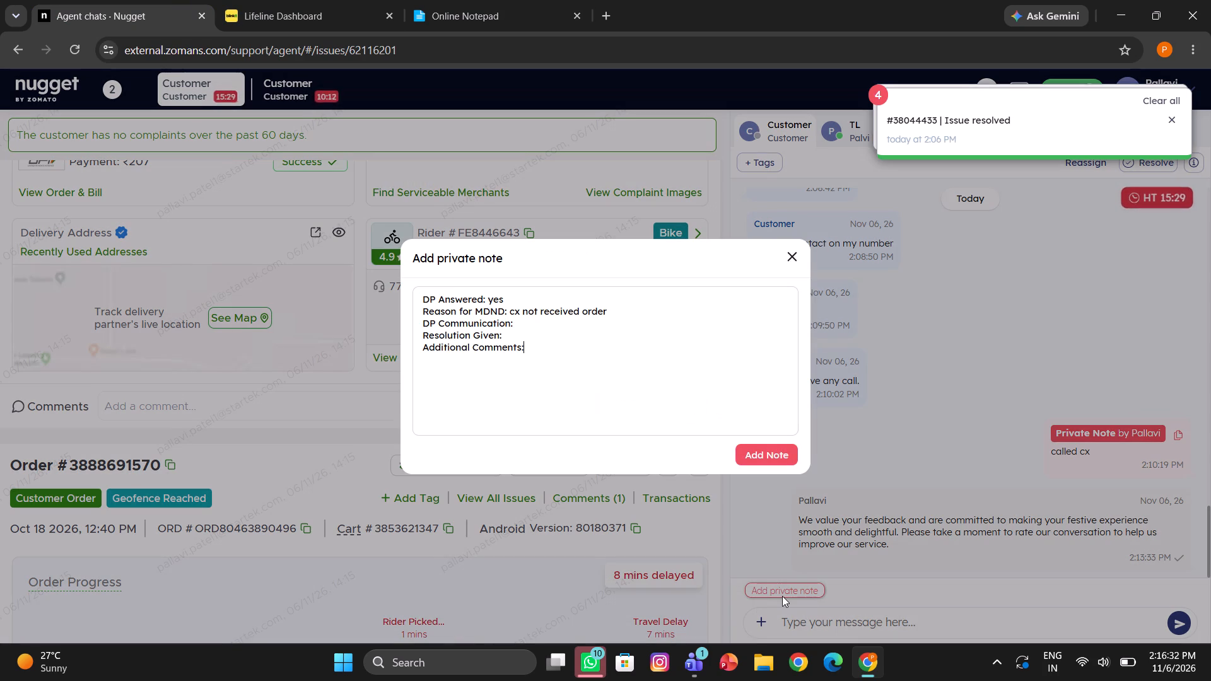
Fill in DP Communication as "no", Resolution Given as "received" and DP Answered as "na", and add the private note.
click(523, 329)
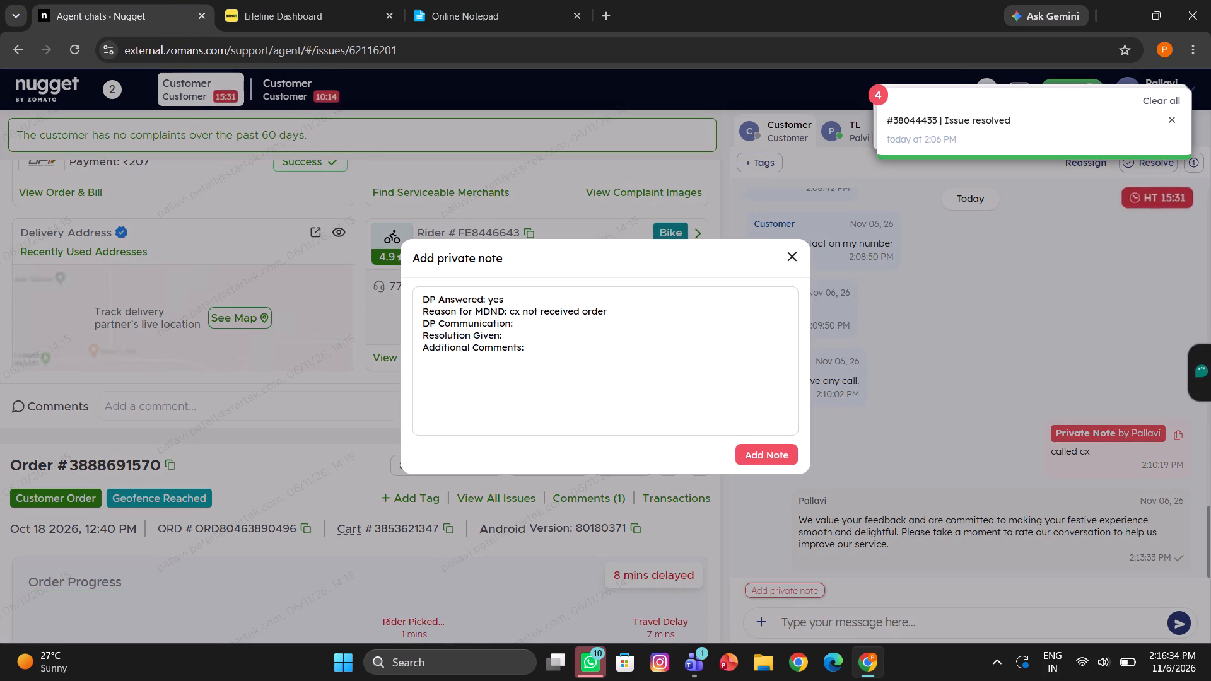
text(no)
key(Down)
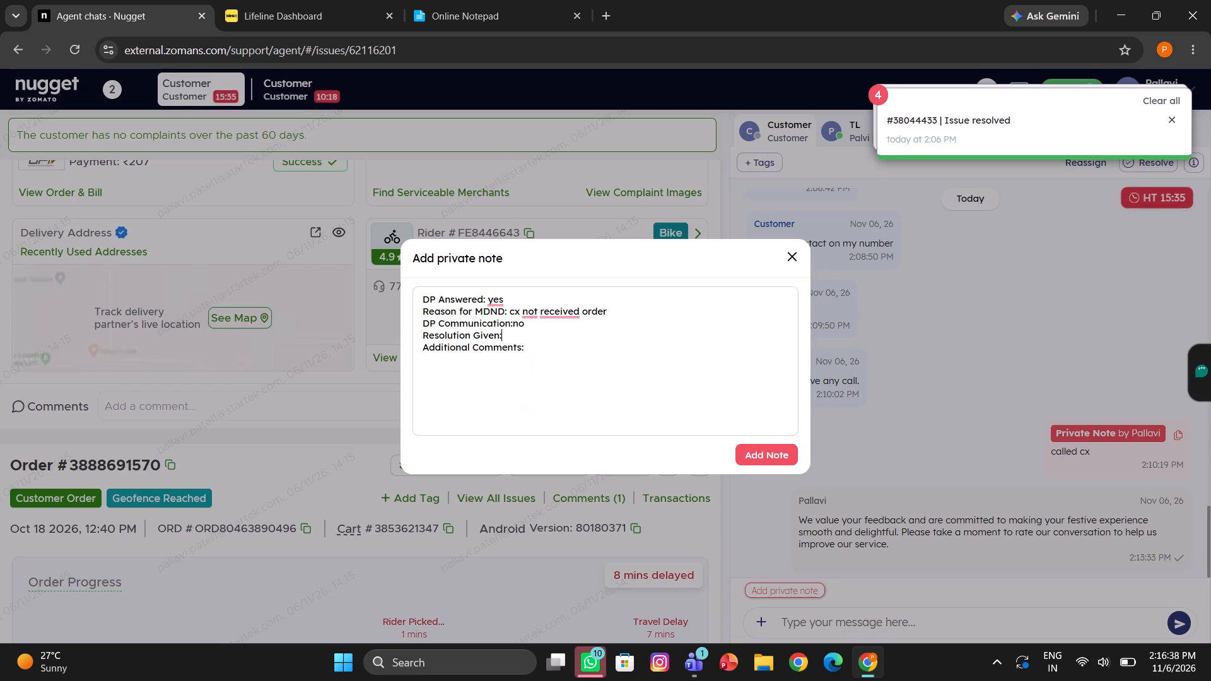
key(space)
text(received)
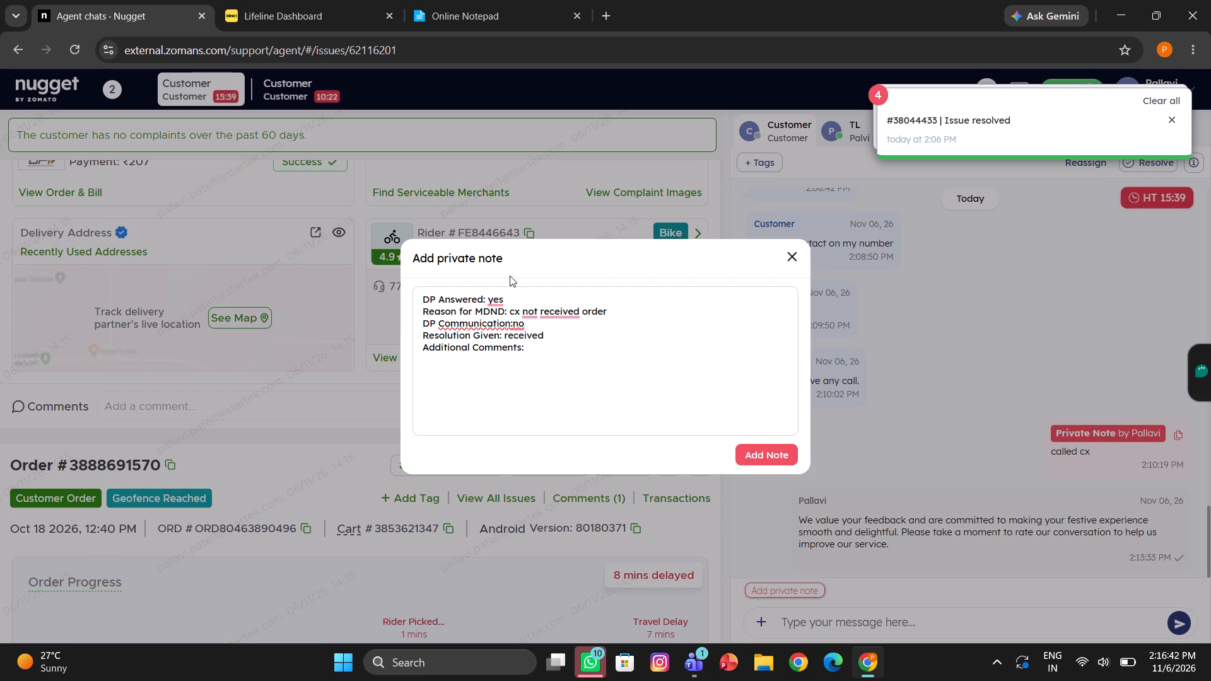
click(505, 293)
key(BackSpace)
key(BackSpace)
key(BackSpace)
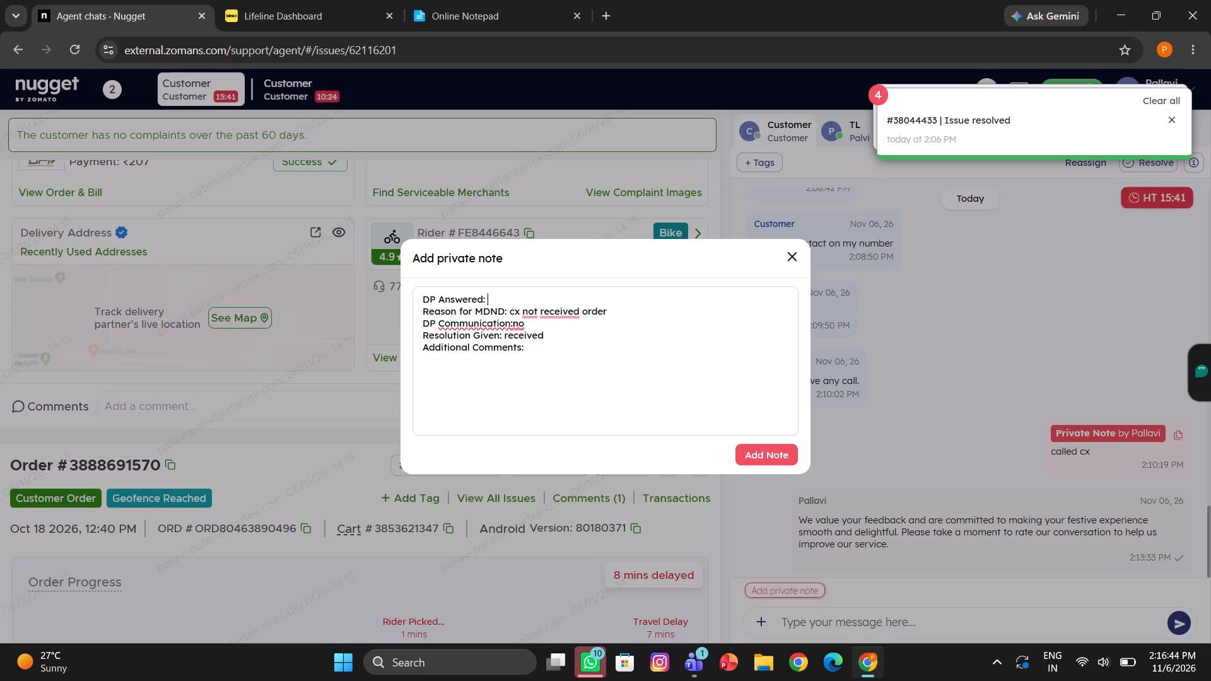
text(na)
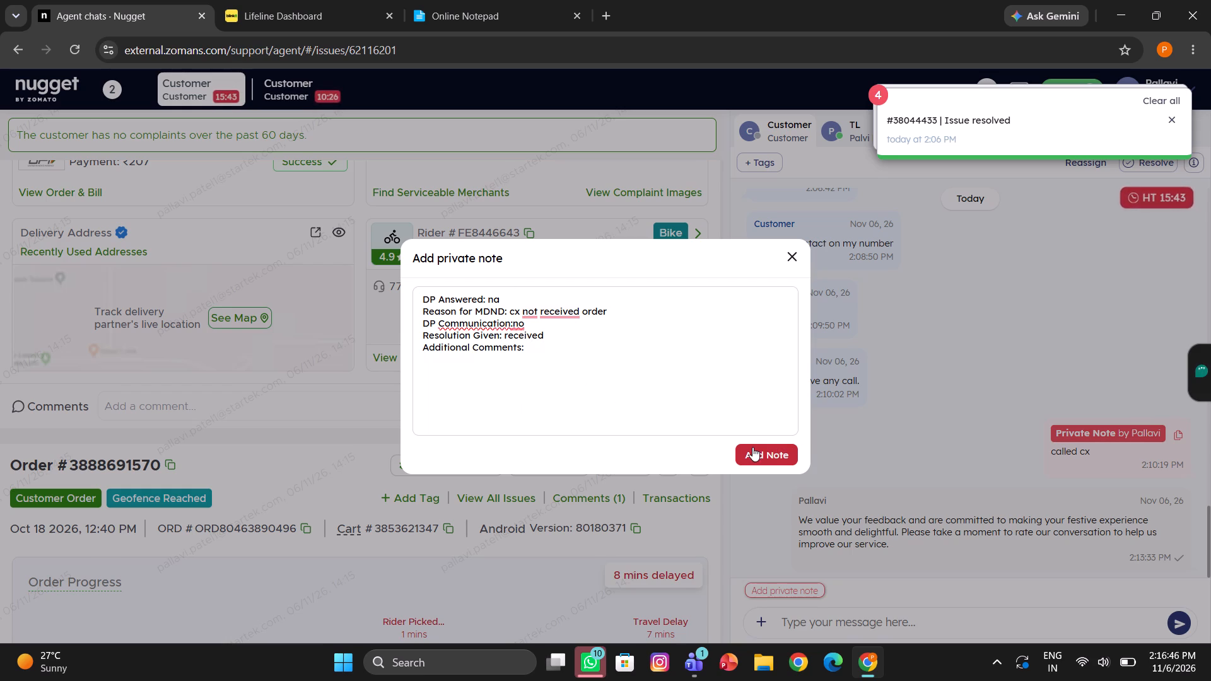
click(752, 447)
Send the customer the "/Closing" canned response.
click(787, 626)
text(/clo)
click(882, 358)
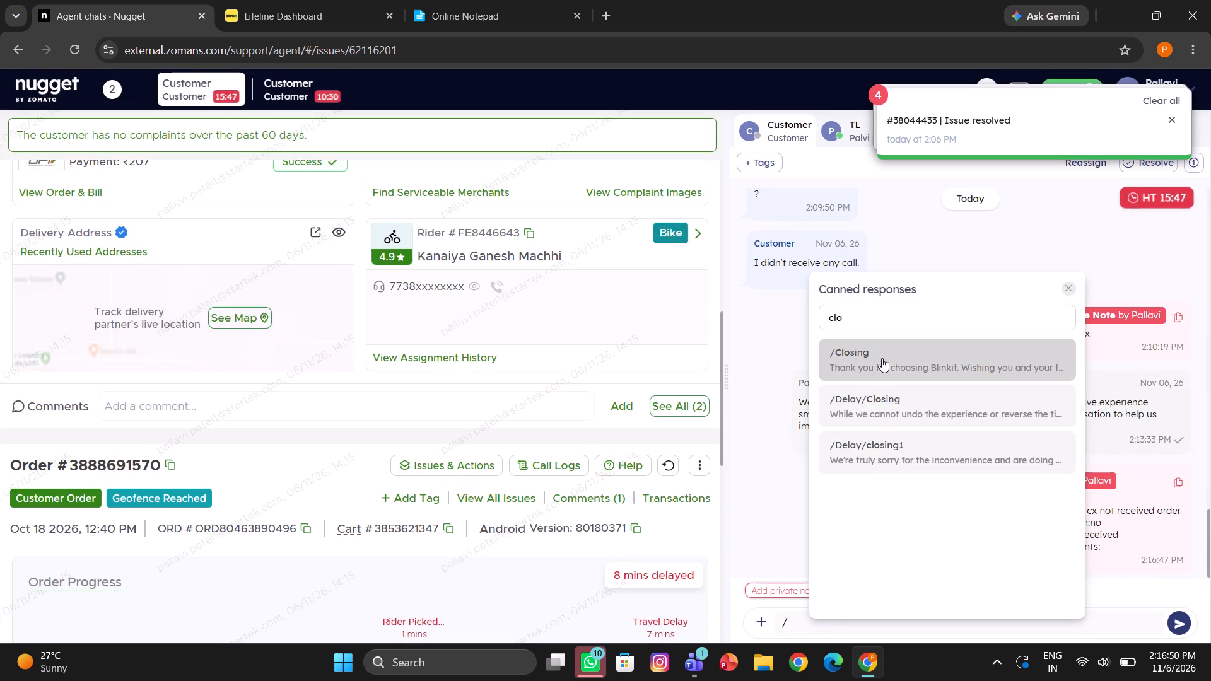
key(Return)
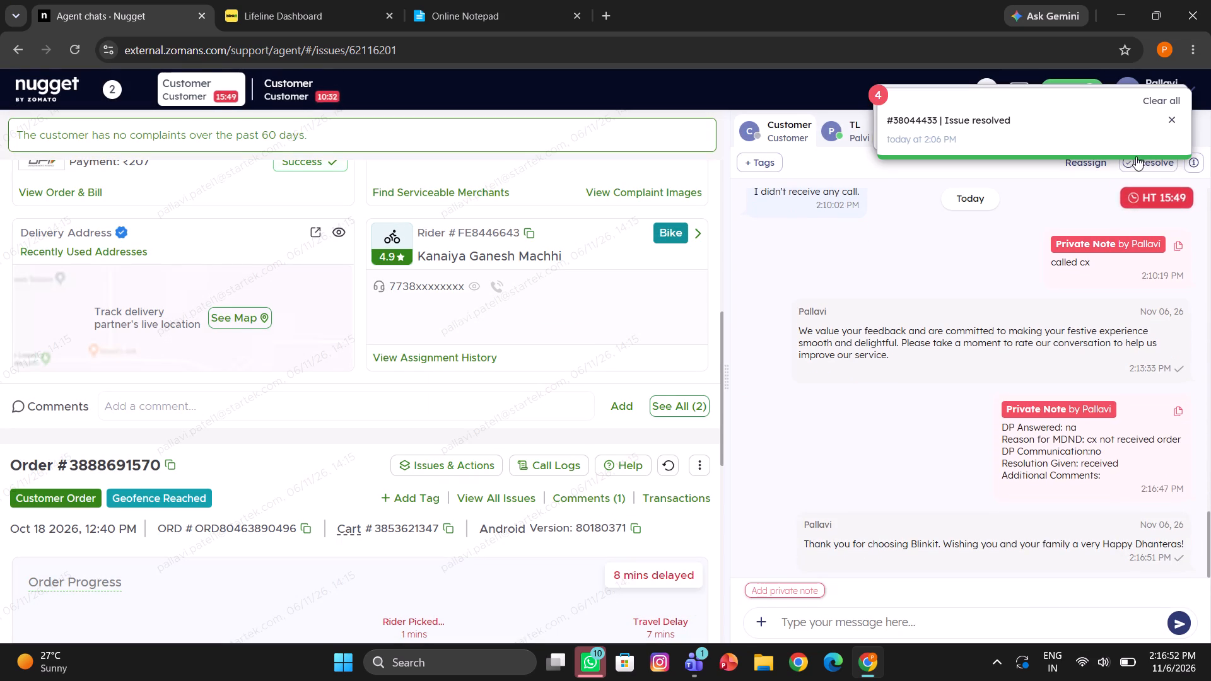
Resolve the chat with the disposition tag "MDND – Order Found".
click(1133, 162)
text(mdnd)
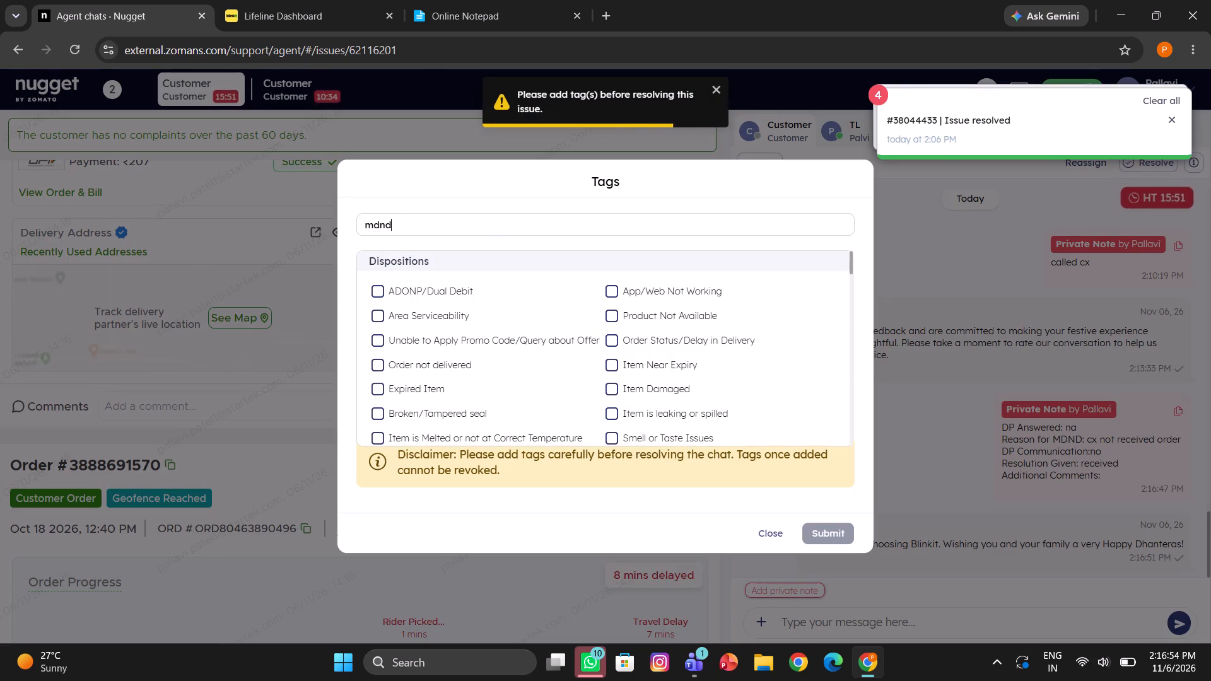
click(539, 291)
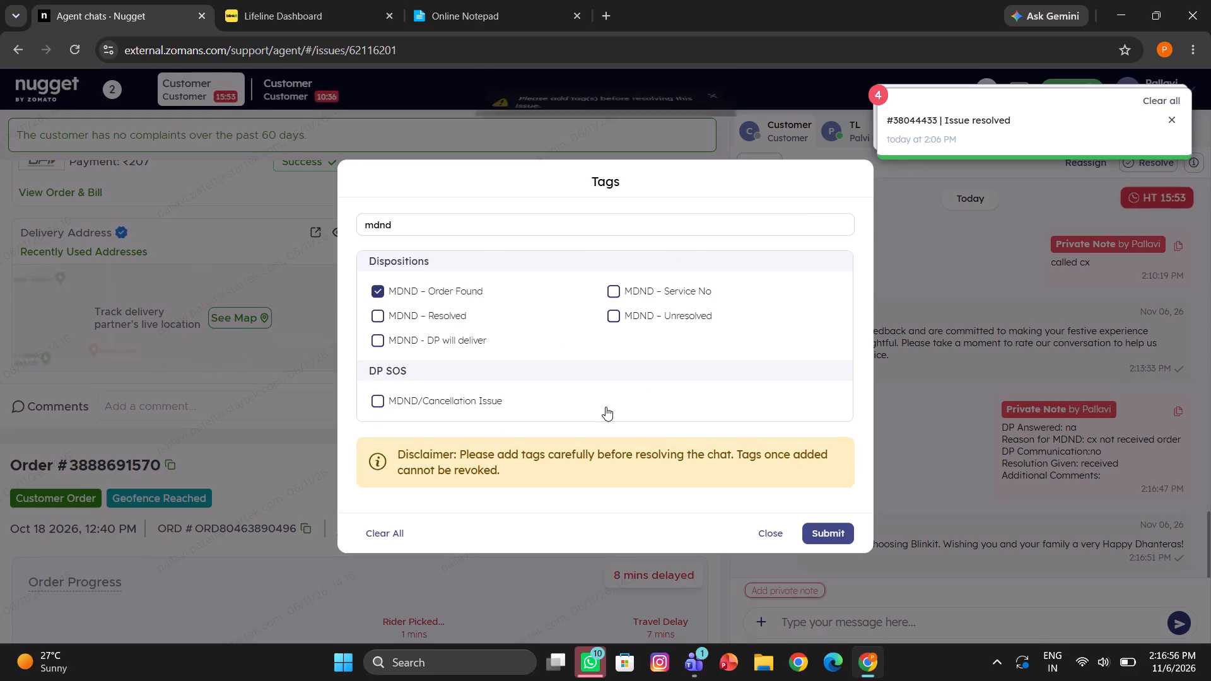
click(834, 529)
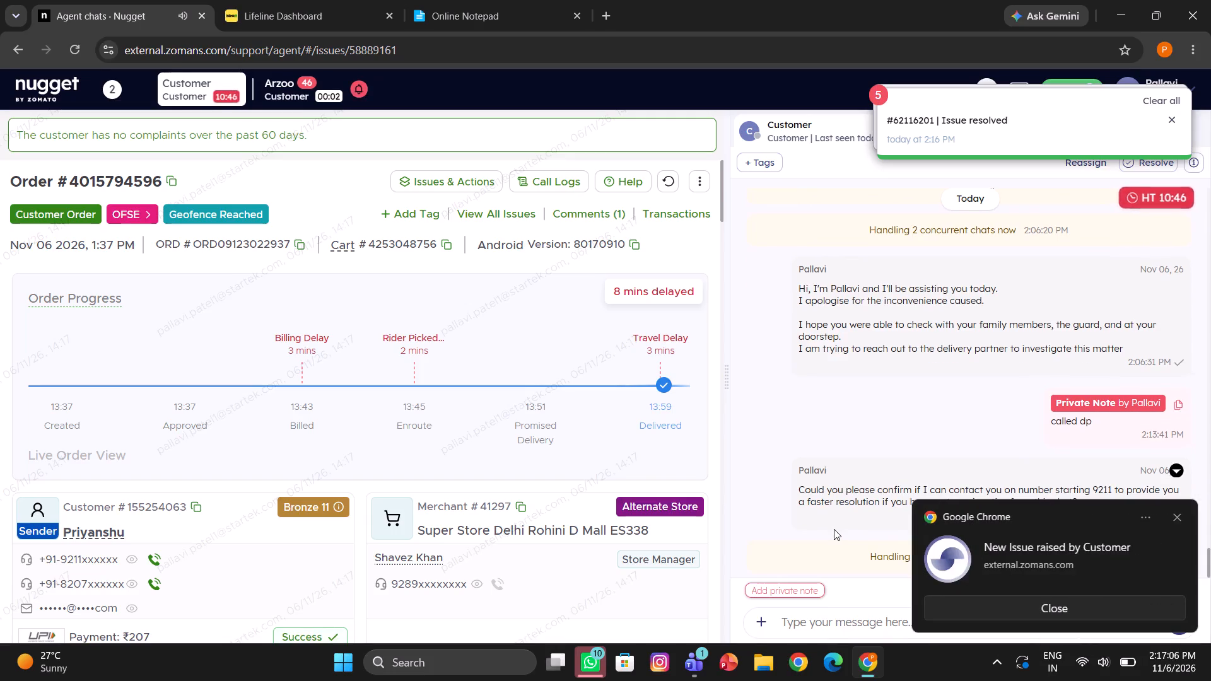
Open the newly assigned customer's chat and send the prefilled introduction and apology message.
click(284, 103)
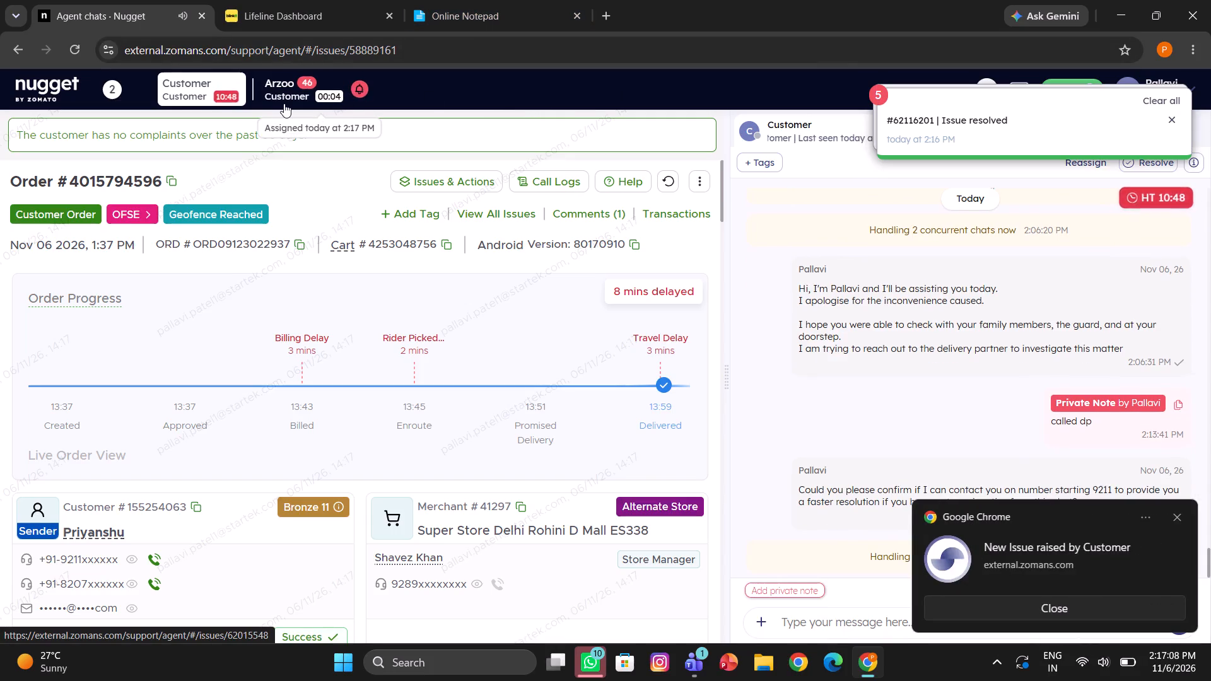
click(829, 535)
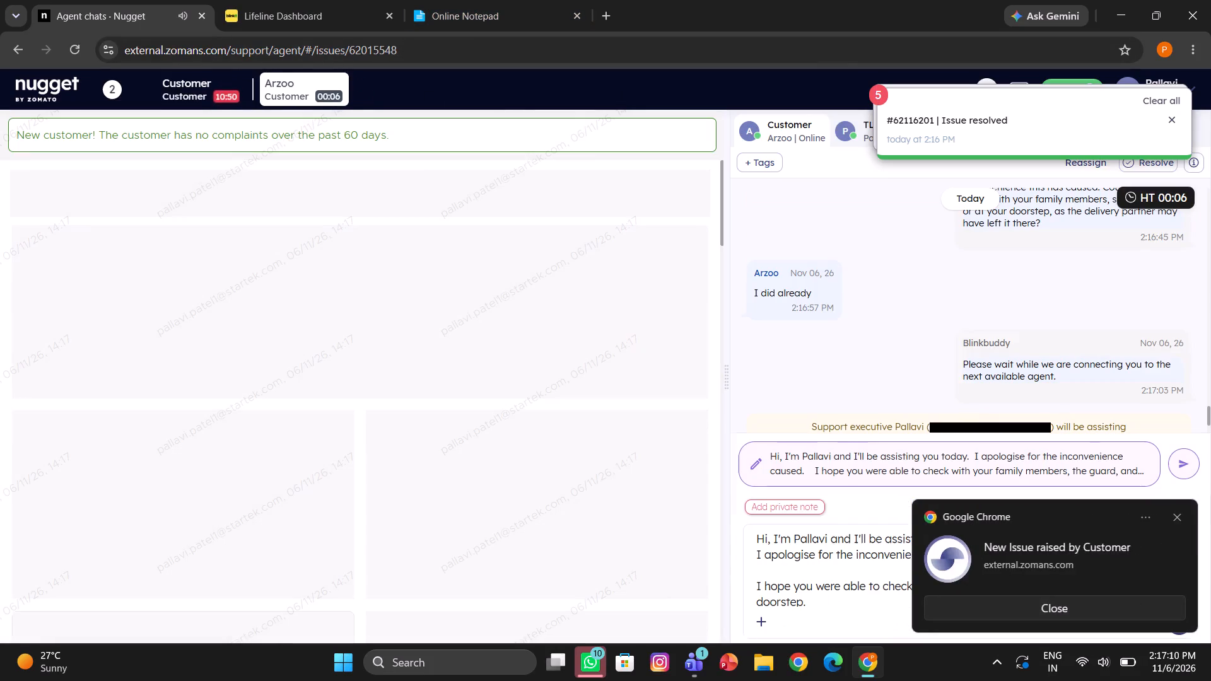
click(825, 546)
key(Return)
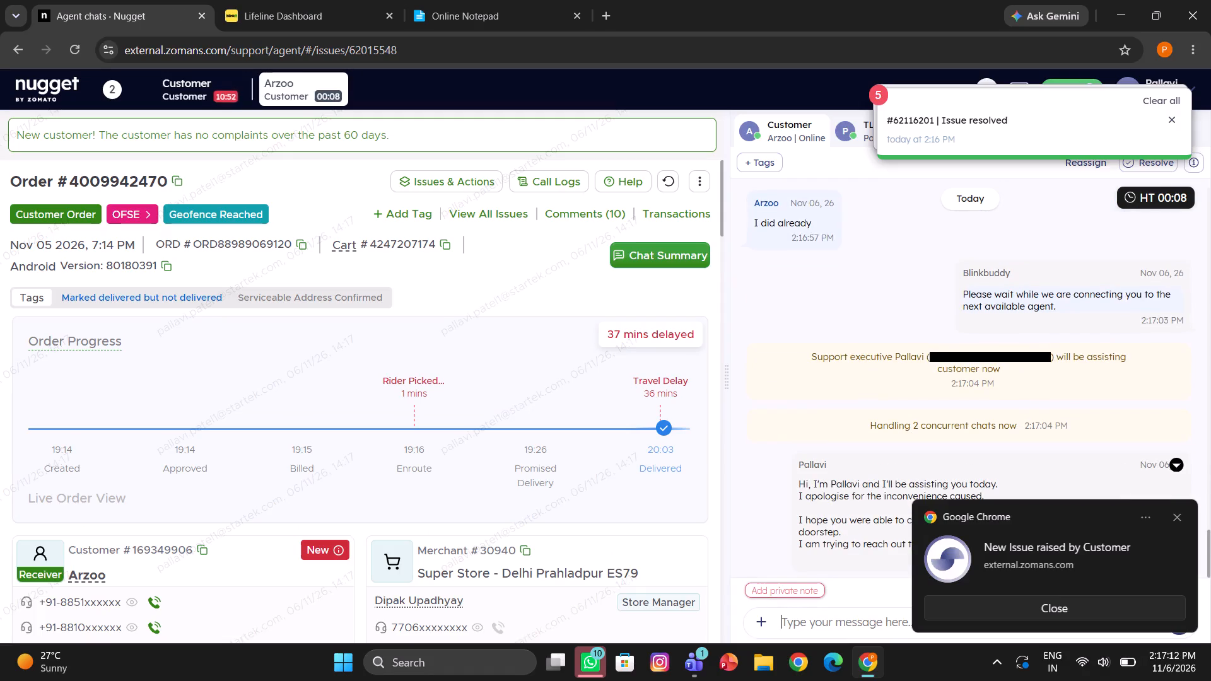
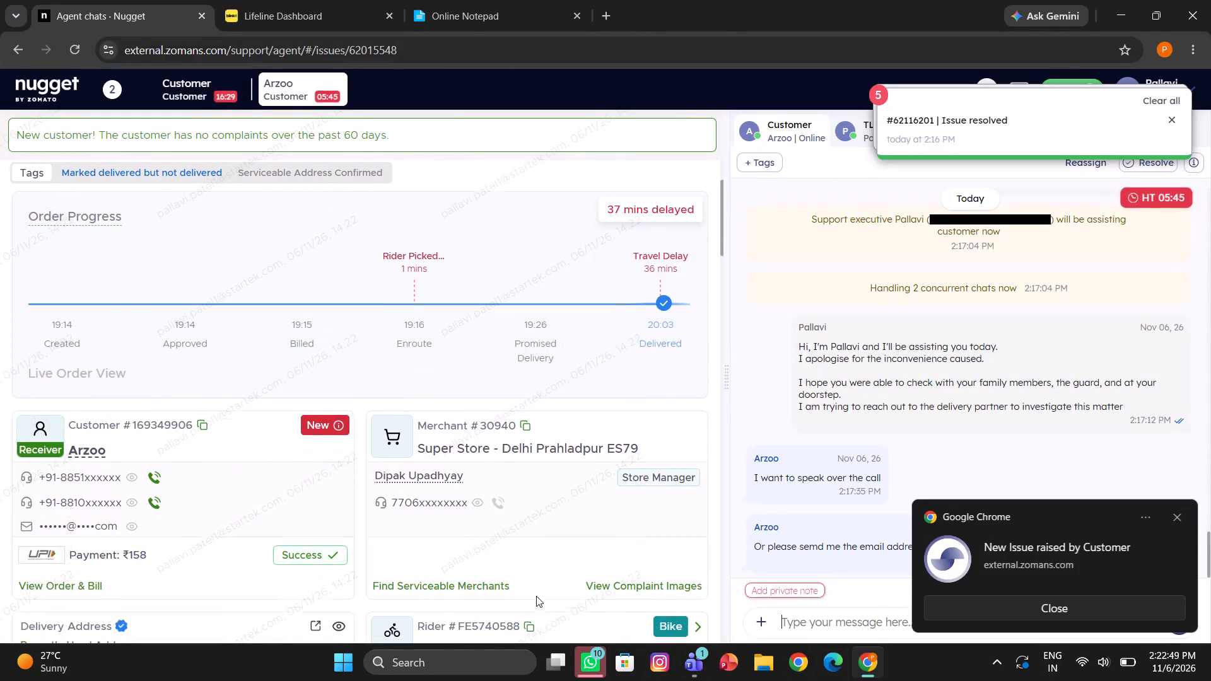
Switch from the current customer's order details to the other open customer chat, the one with the longer handling time.
scroll(512, 516, down, 1)
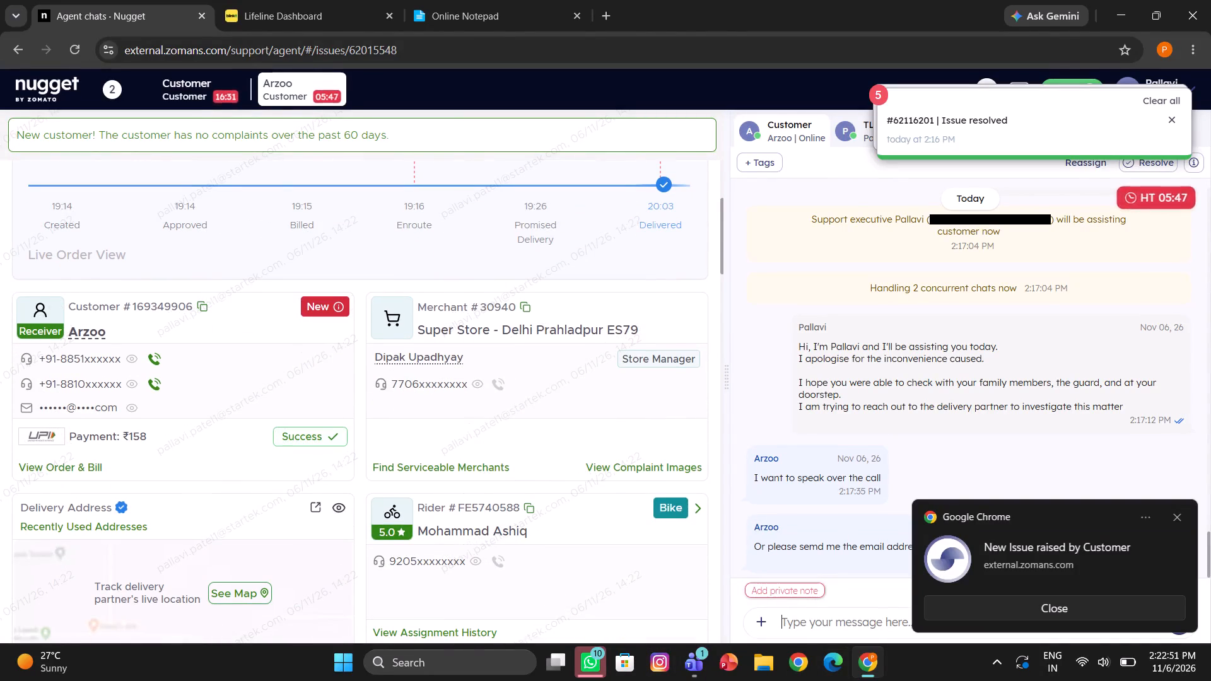
click(205, 97)
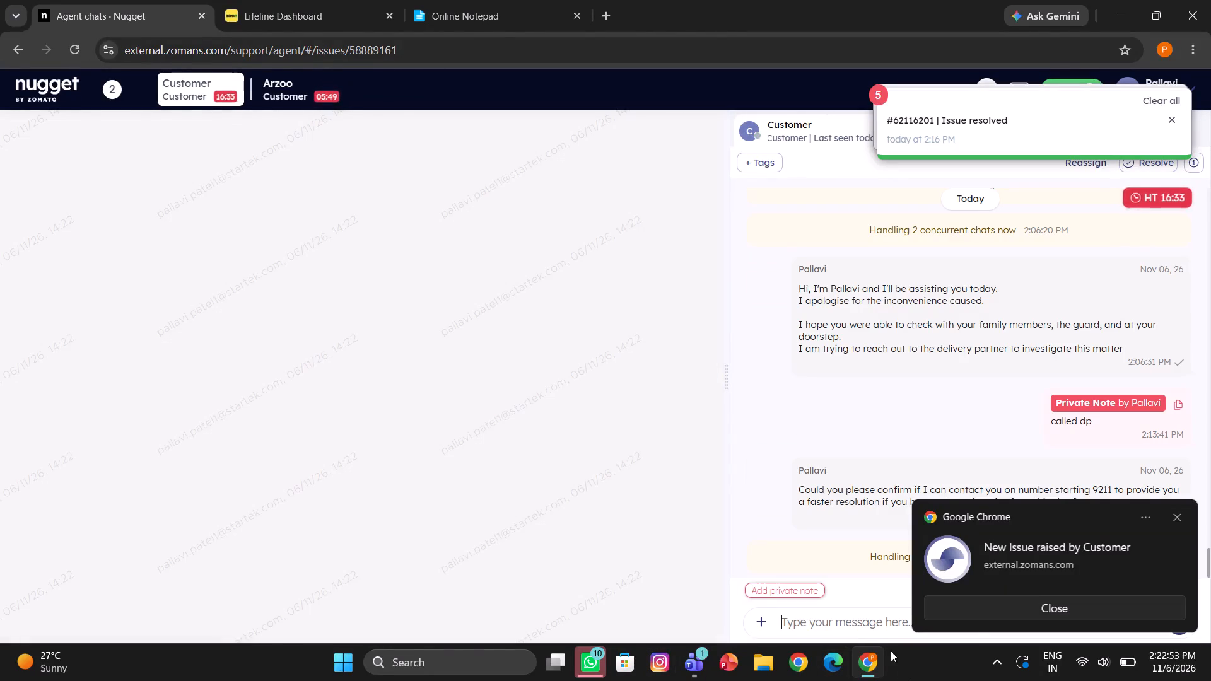
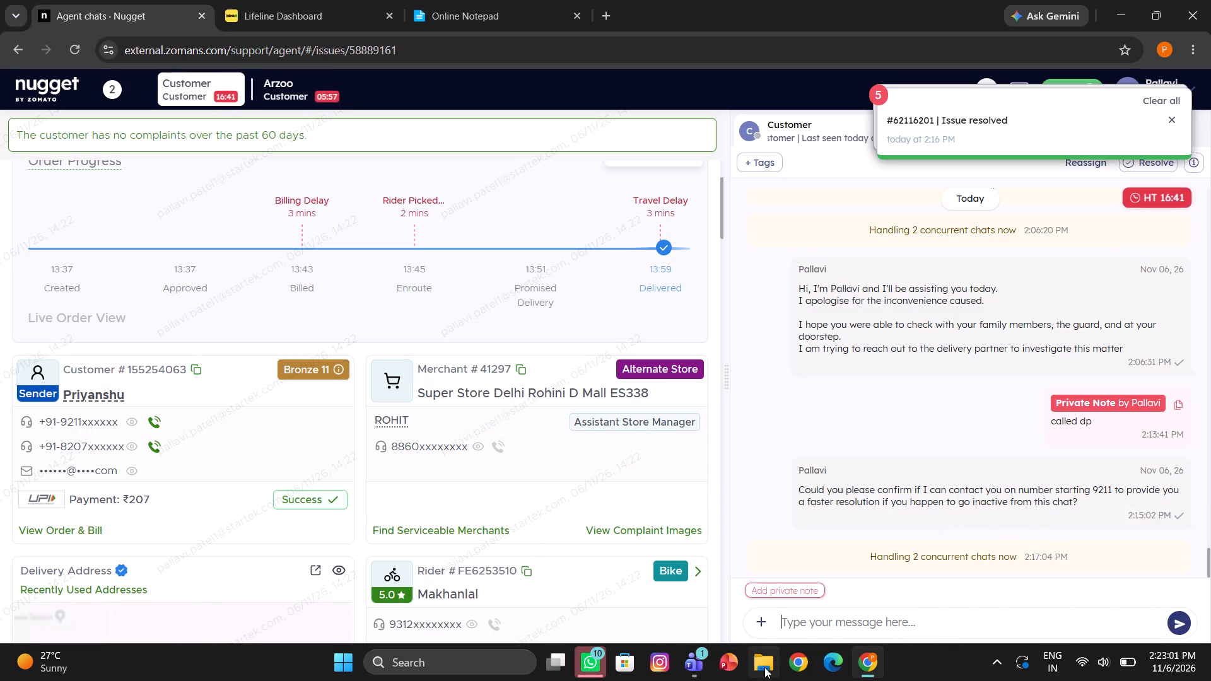
Switch to File Explorer and open the recommended file Pitch Tips (1).docx (1).pdf with Google Chrome.
click(764, 667)
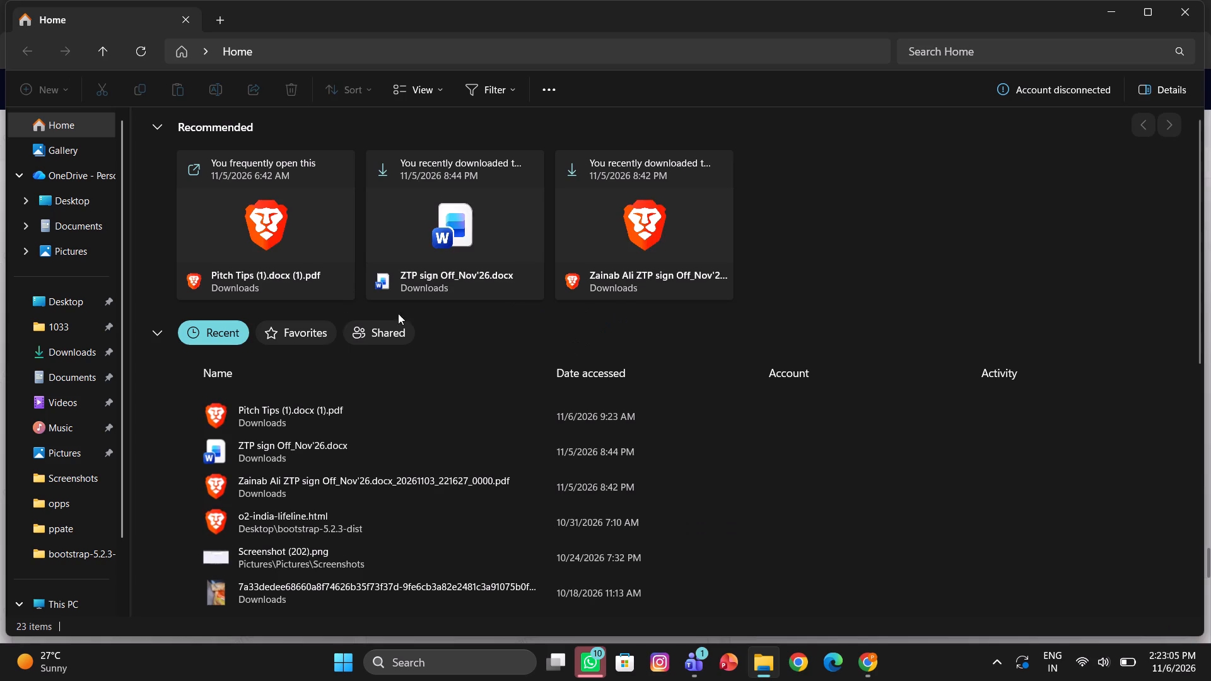
click(330, 428)
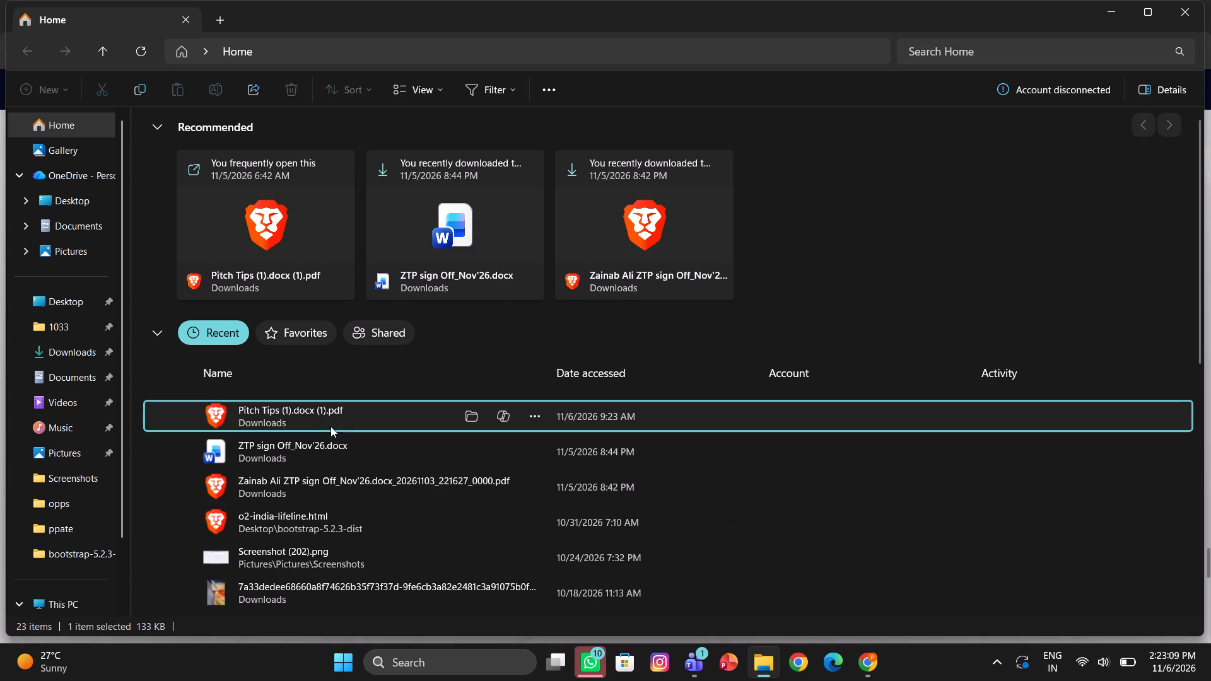
click(331, 426)
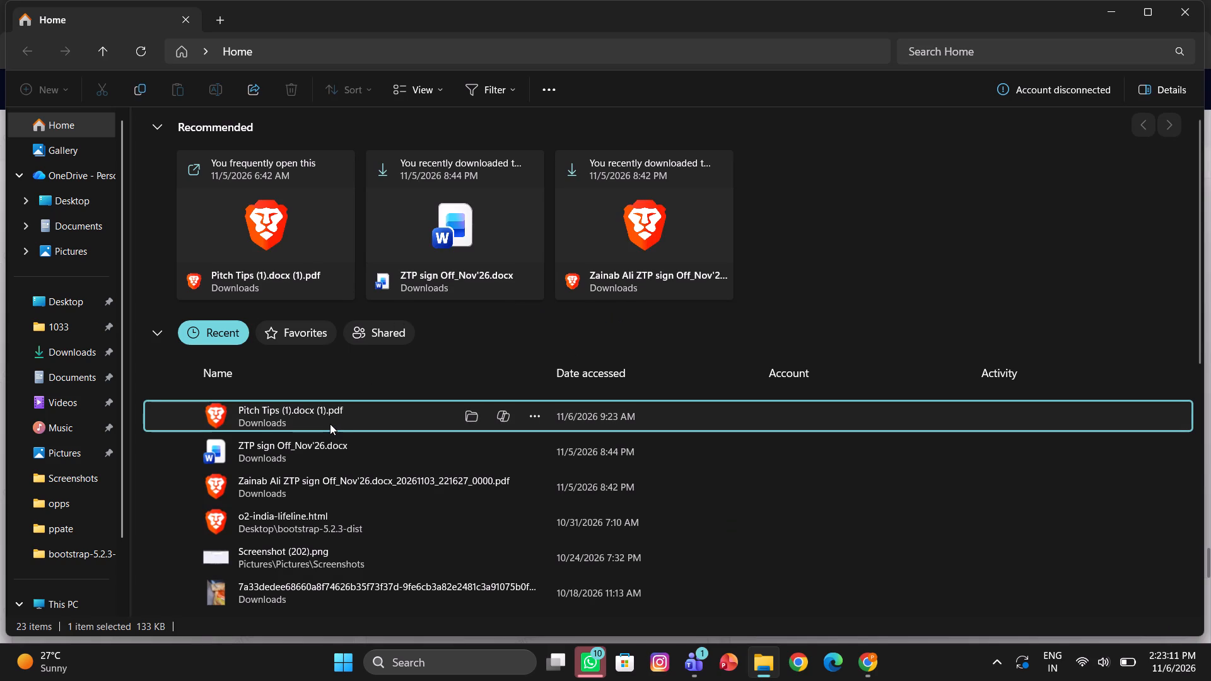
click(271, 255)
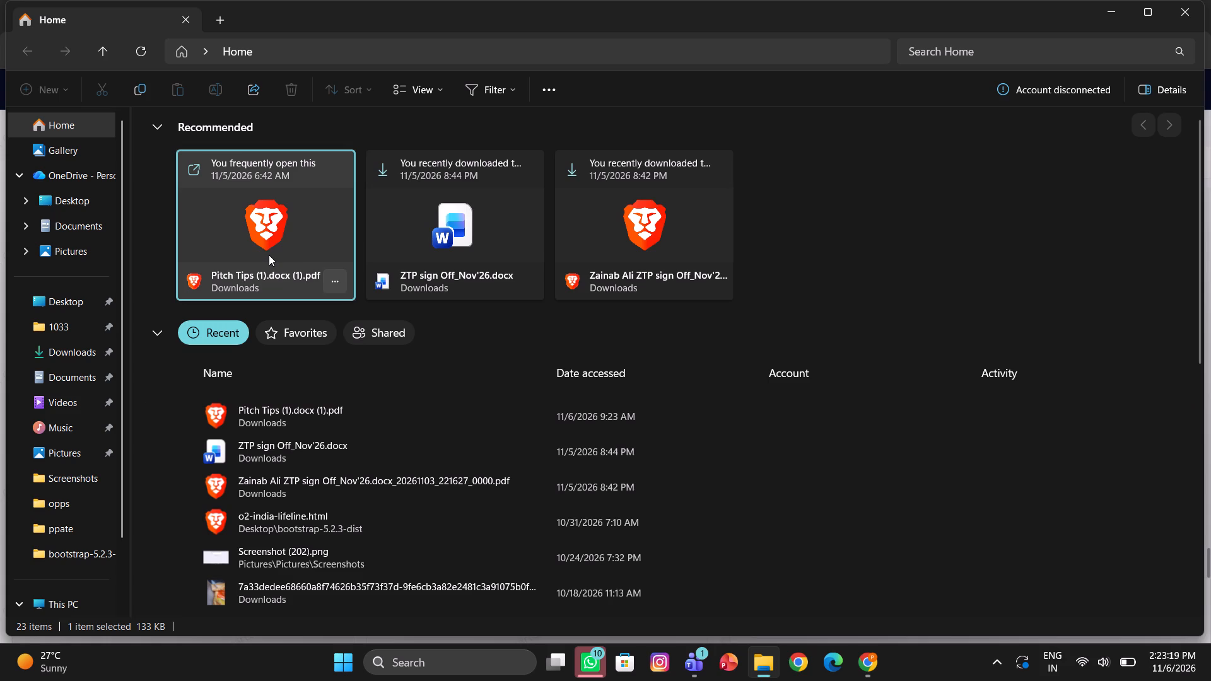
right_click(269, 255)
right_click(269, 255)
right_click(269, 255)
click(333, 158)
right_click(333, 158)
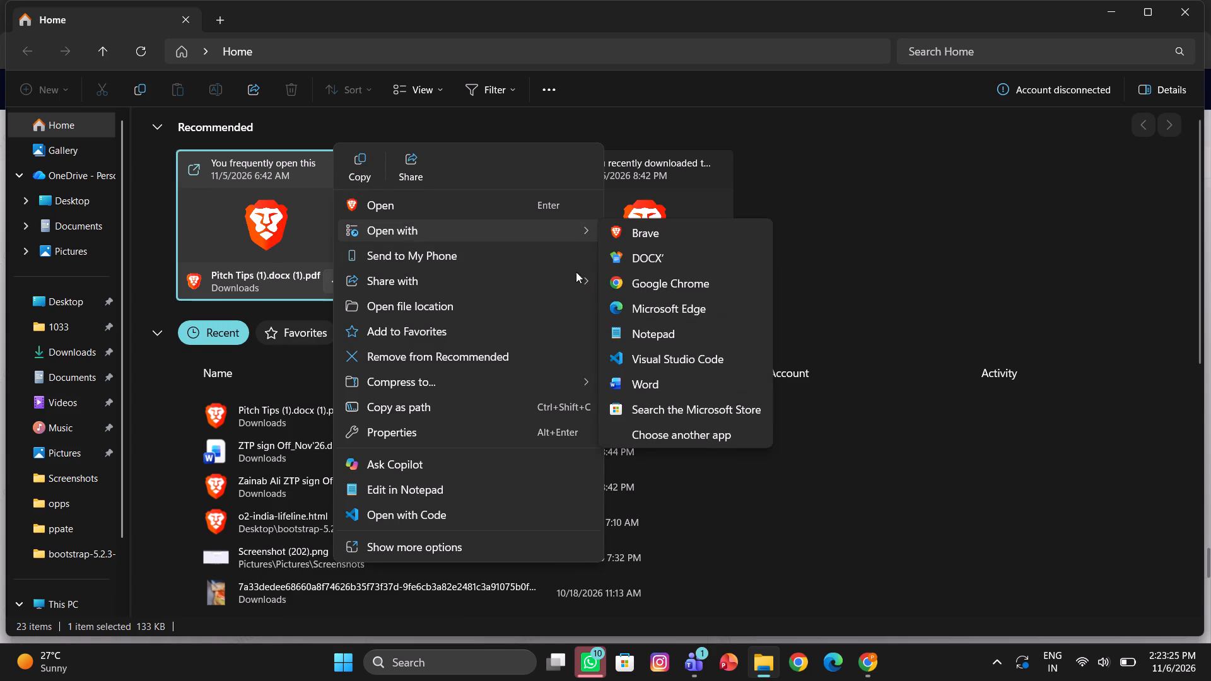
click(631, 289)
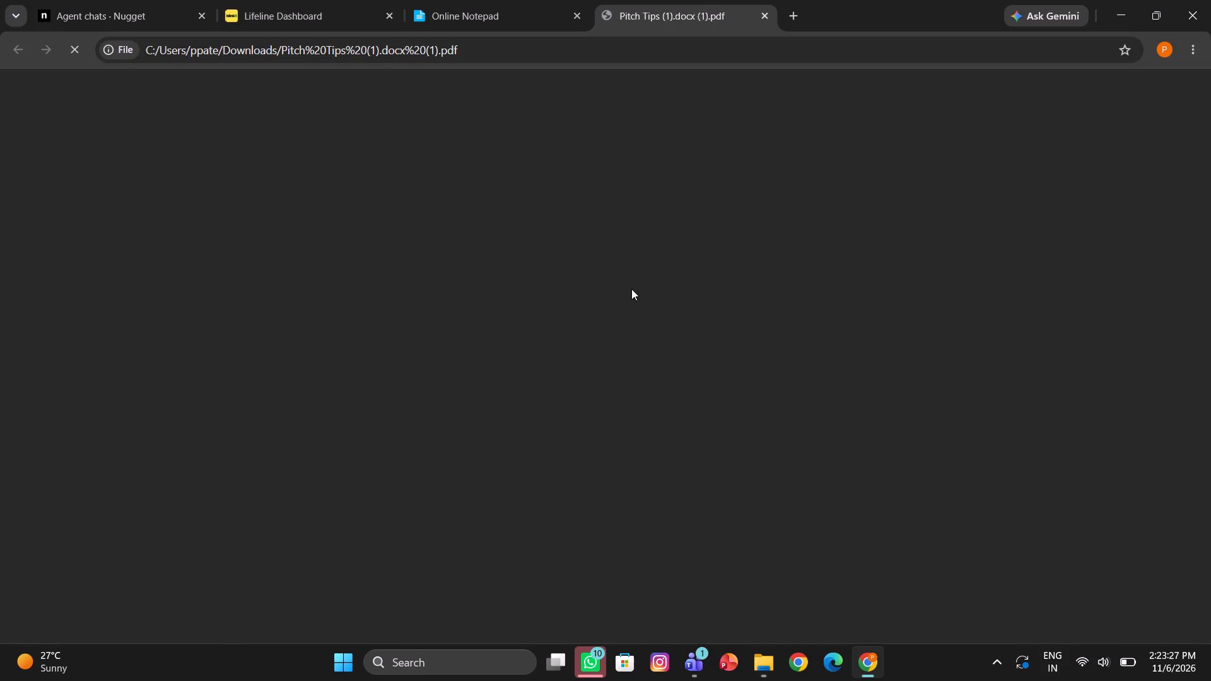
Copy from Pitch Tips and send in the customer chat: "We want to resolve your concern. Since you are unresponsive, I am calling you to assist you.".
scroll(611, 380, down, 4)
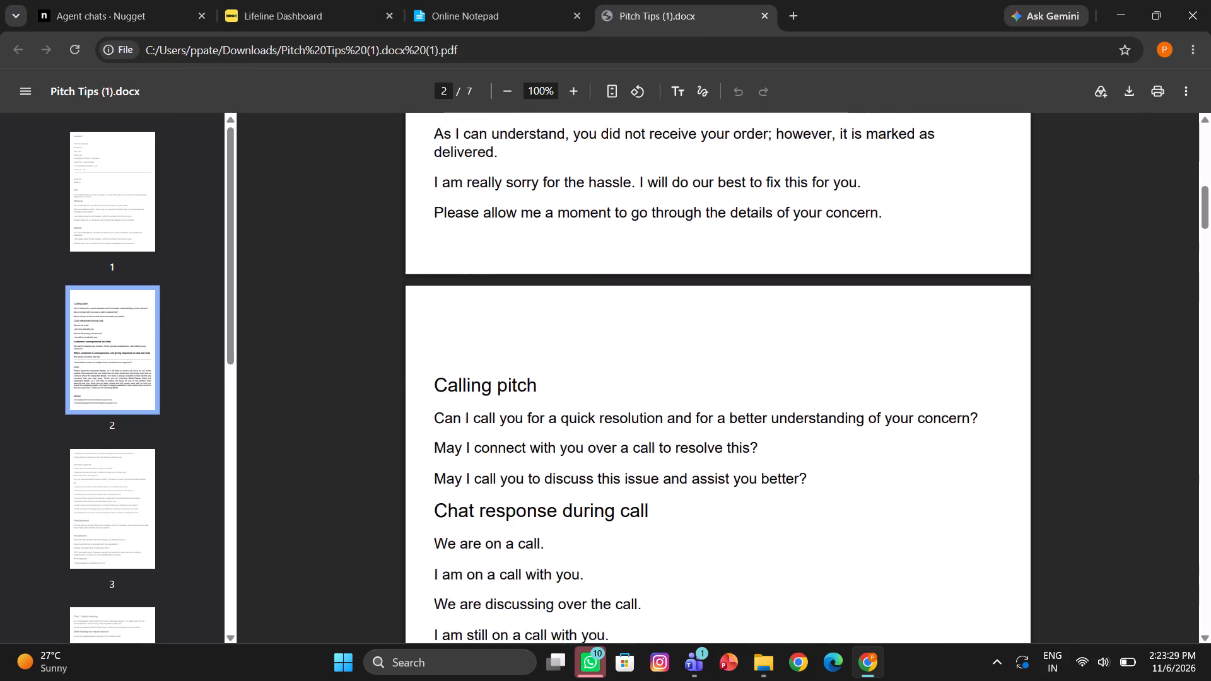
scroll(611, 380, down, 5)
drag(510, 480, 426, 465)
key(ctrl+c)
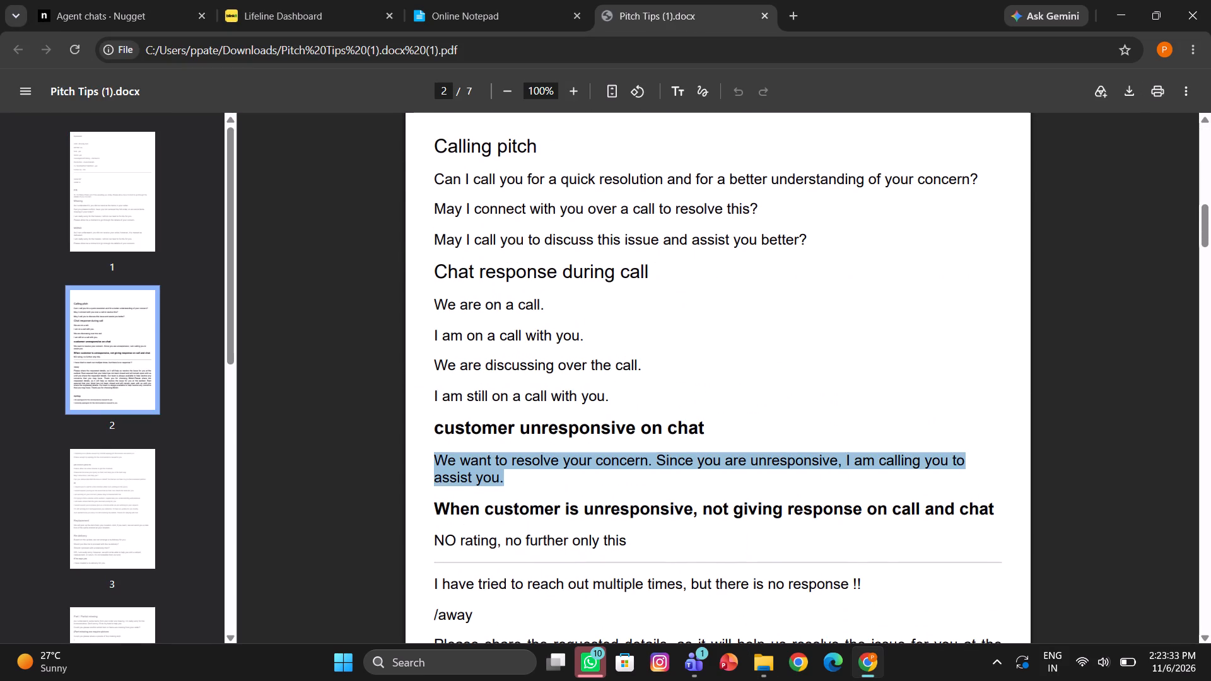
click(117, 1)
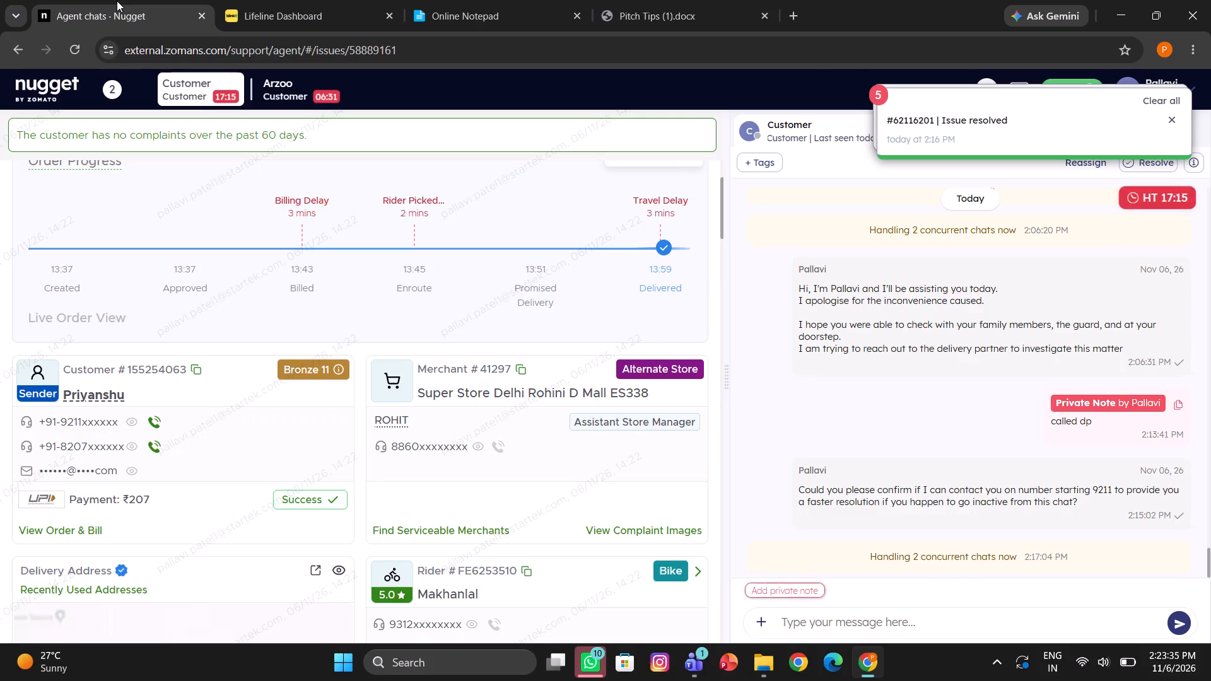
key(ctrl+v)
key(Return)
Place a call to the customer on the first phone number listed in the customer details.
scroll(159, 291, down, 1)
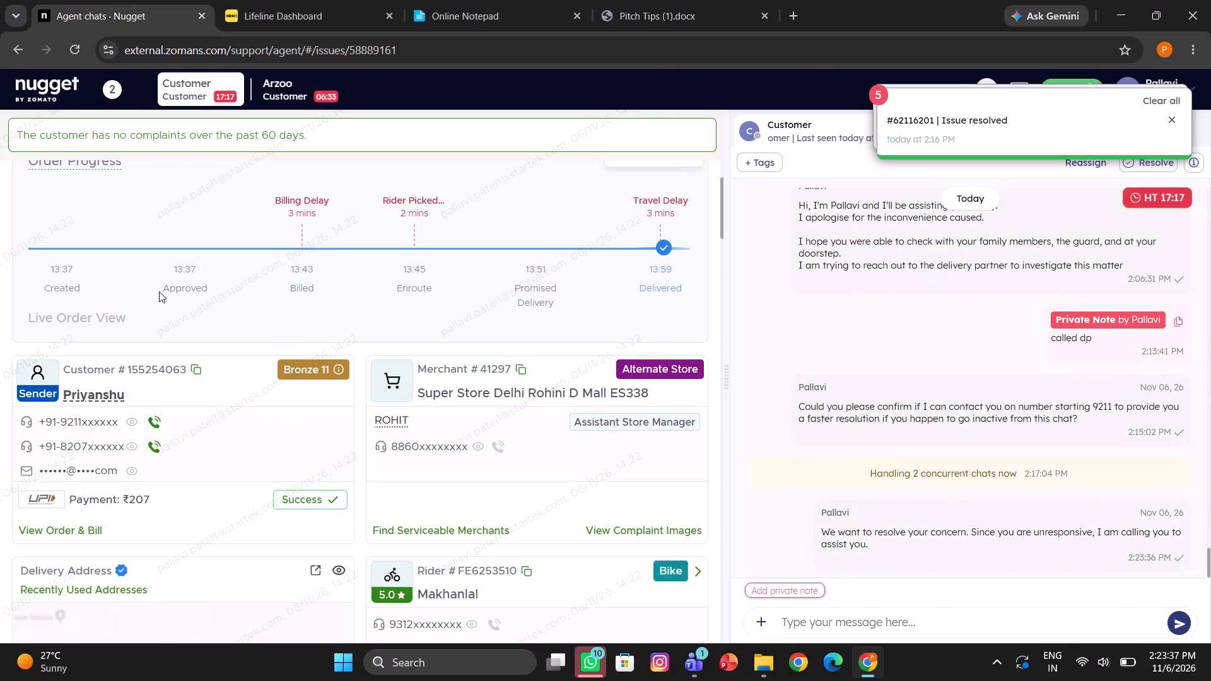
scroll(159, 291, down, 1)
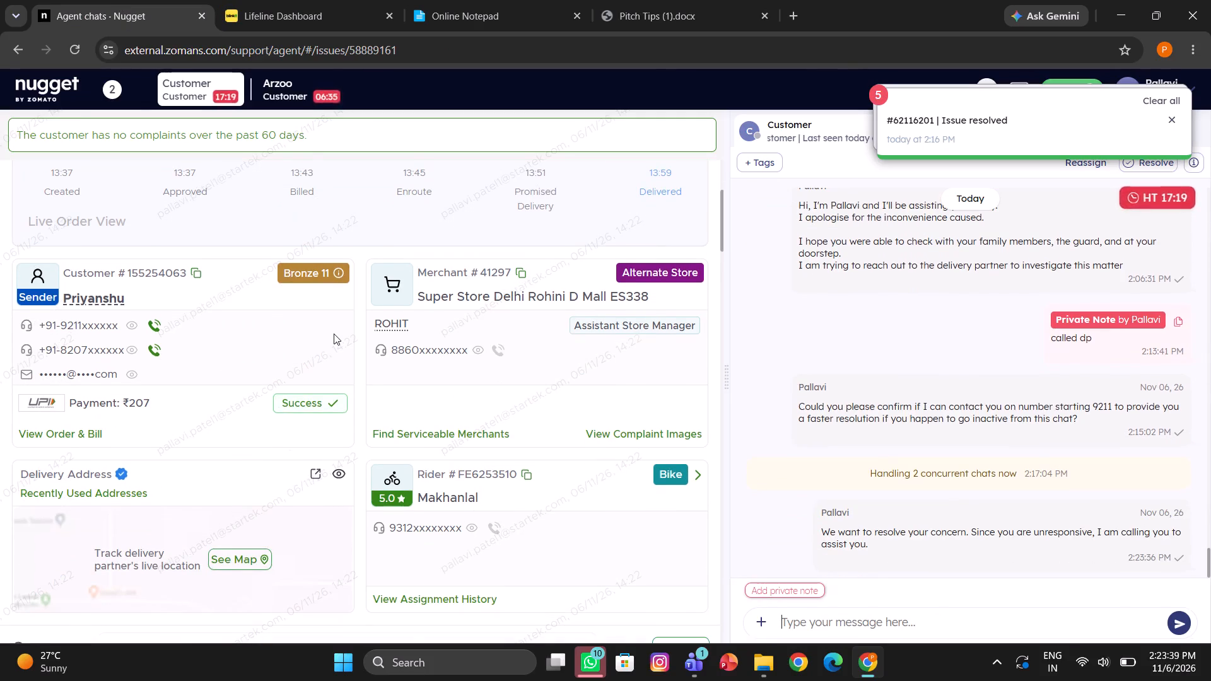
scroll(334, 334, down, 1)
click(161, 291)
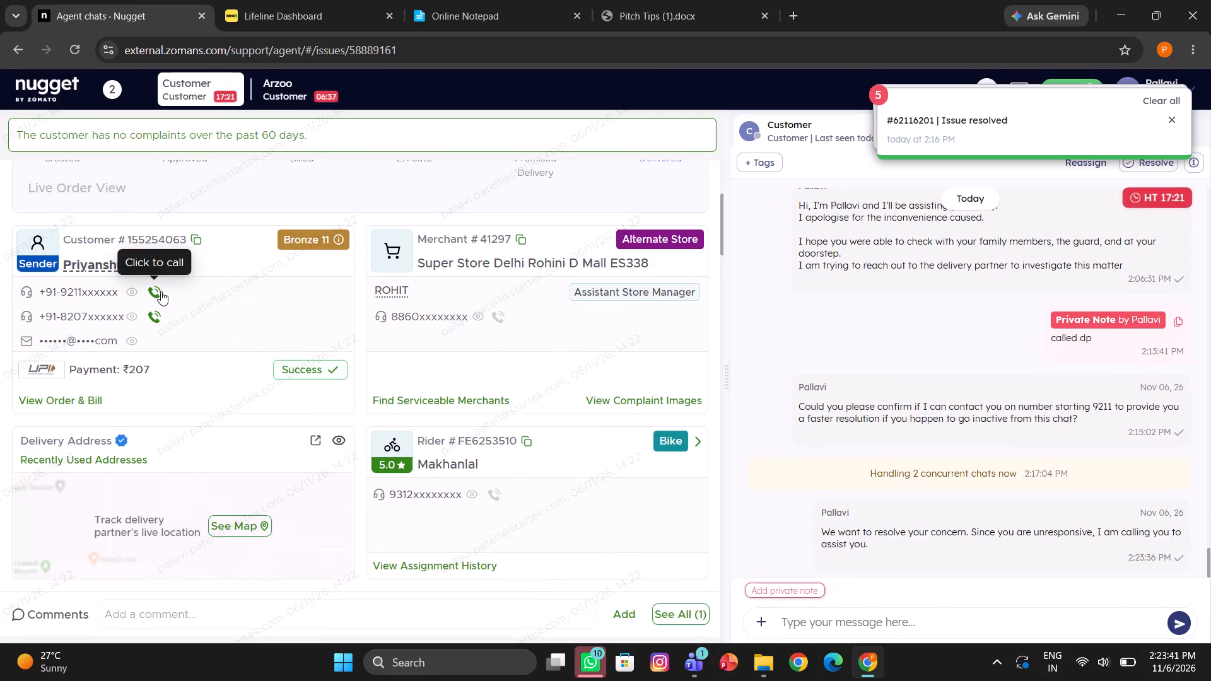
click(636, 469)
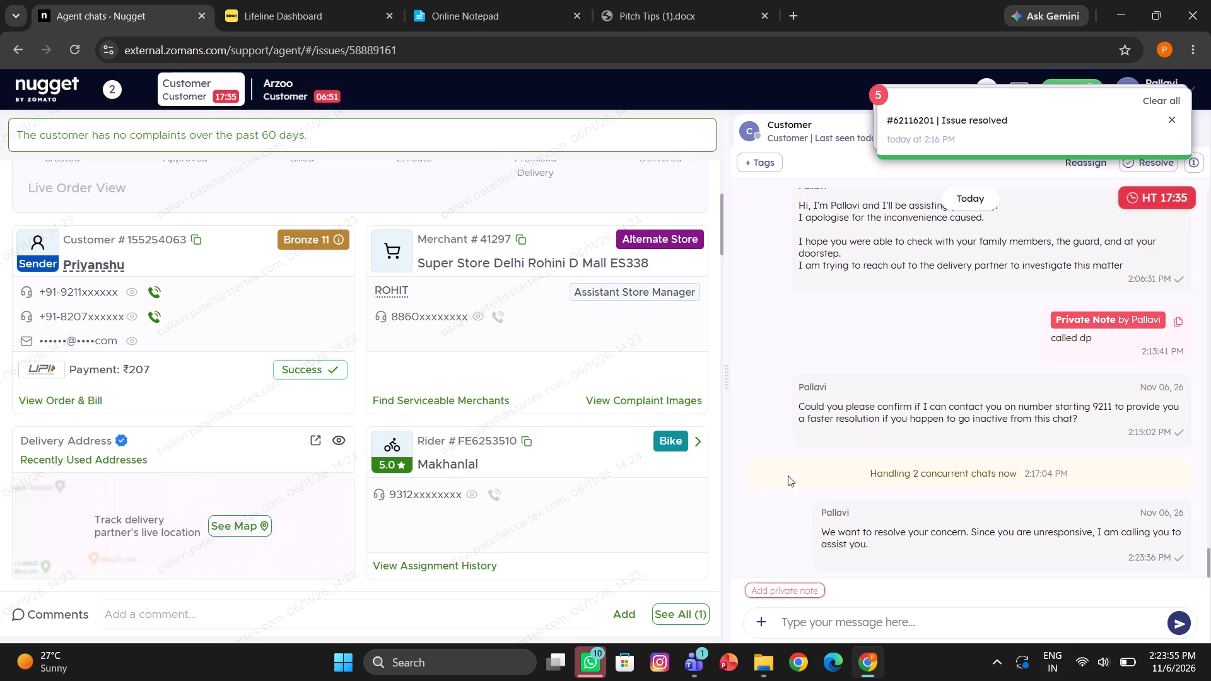
Add a private note reading "called cx" to the customer's chat.
click(793, 585)
text(called cx)
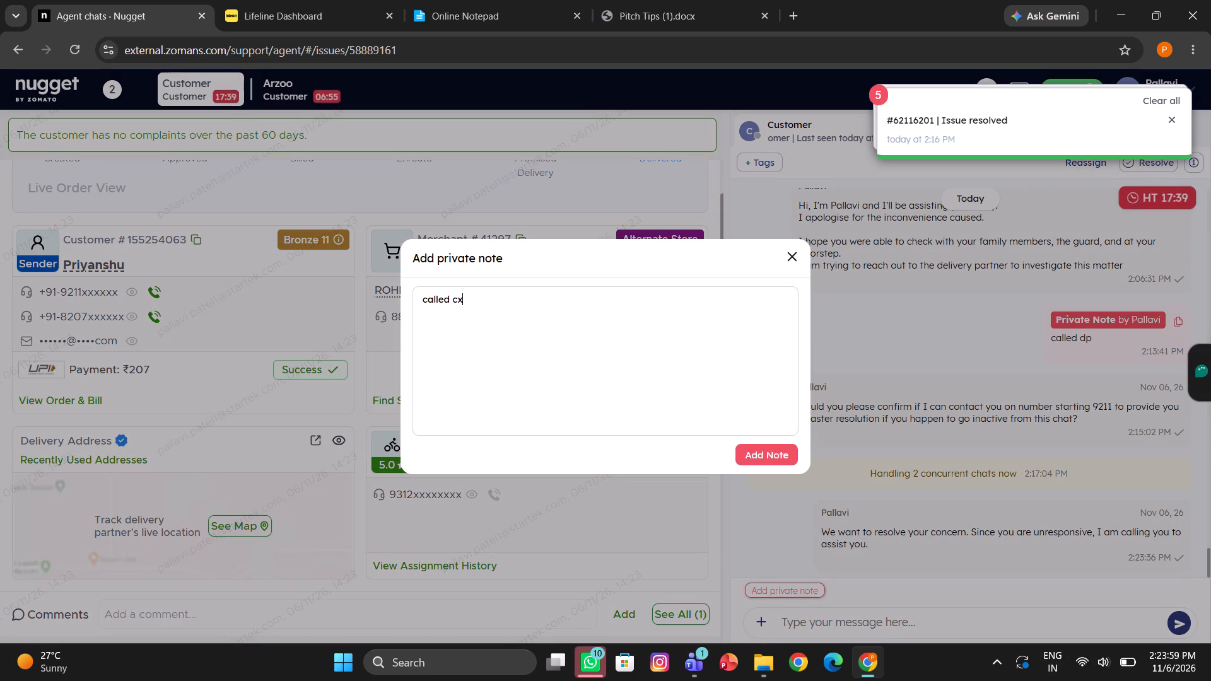
click(781, 451)
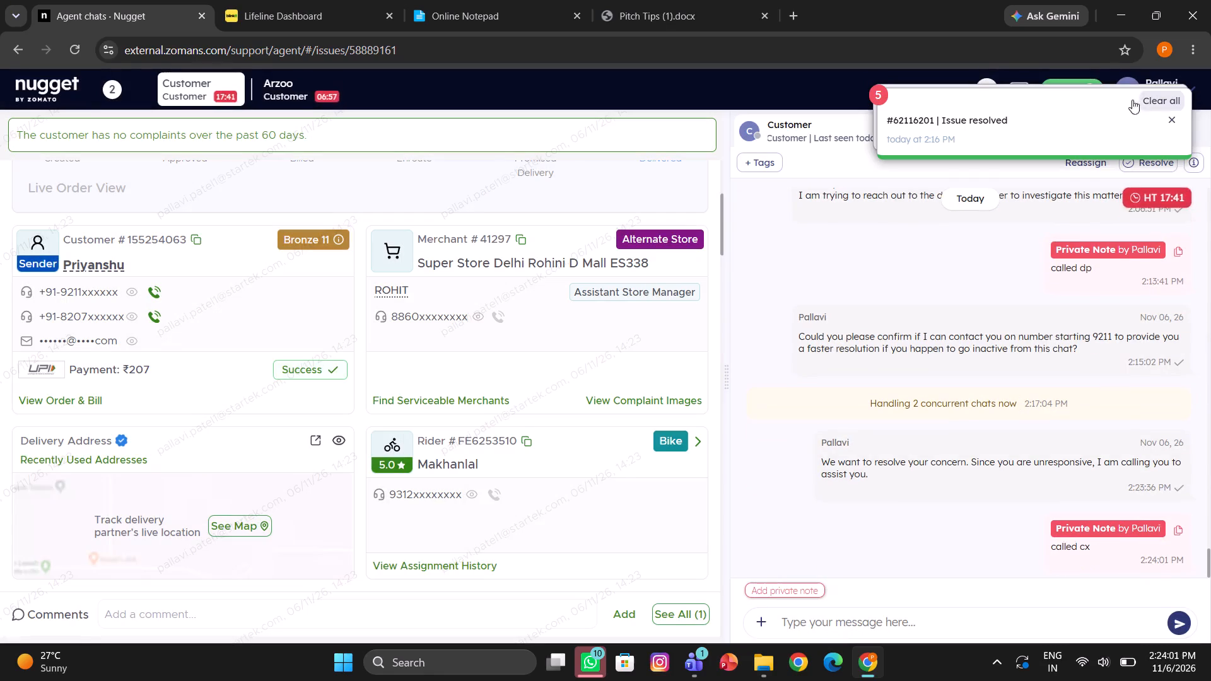
Clear all notifications covering the chat header.
click(1152, 95)
Check the agent's Productivity Hours for today and return to the customer chat.
click(1121, 81)
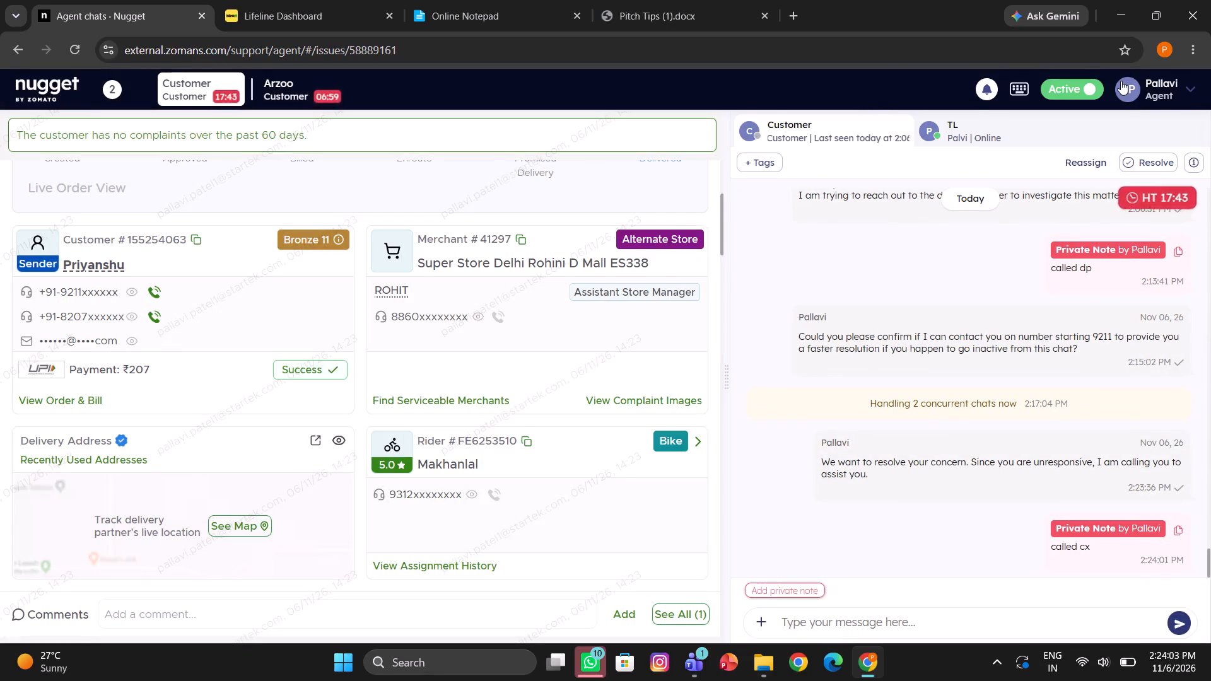
click(1118, 193)
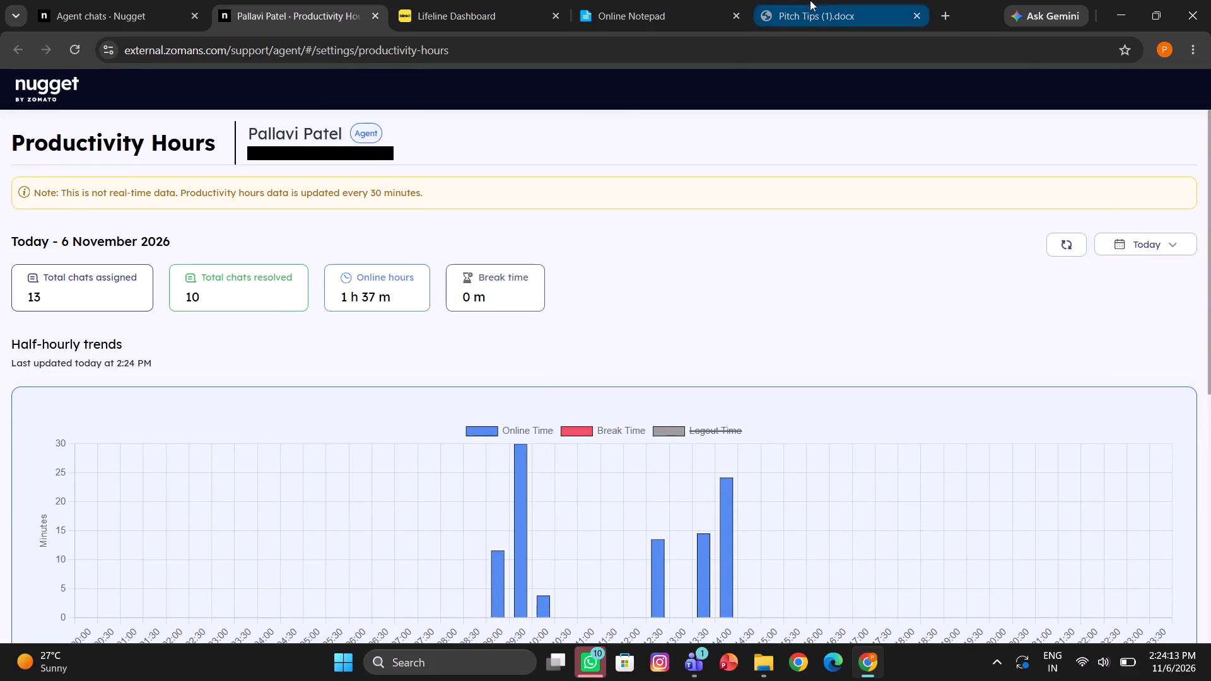
click(107, 0)
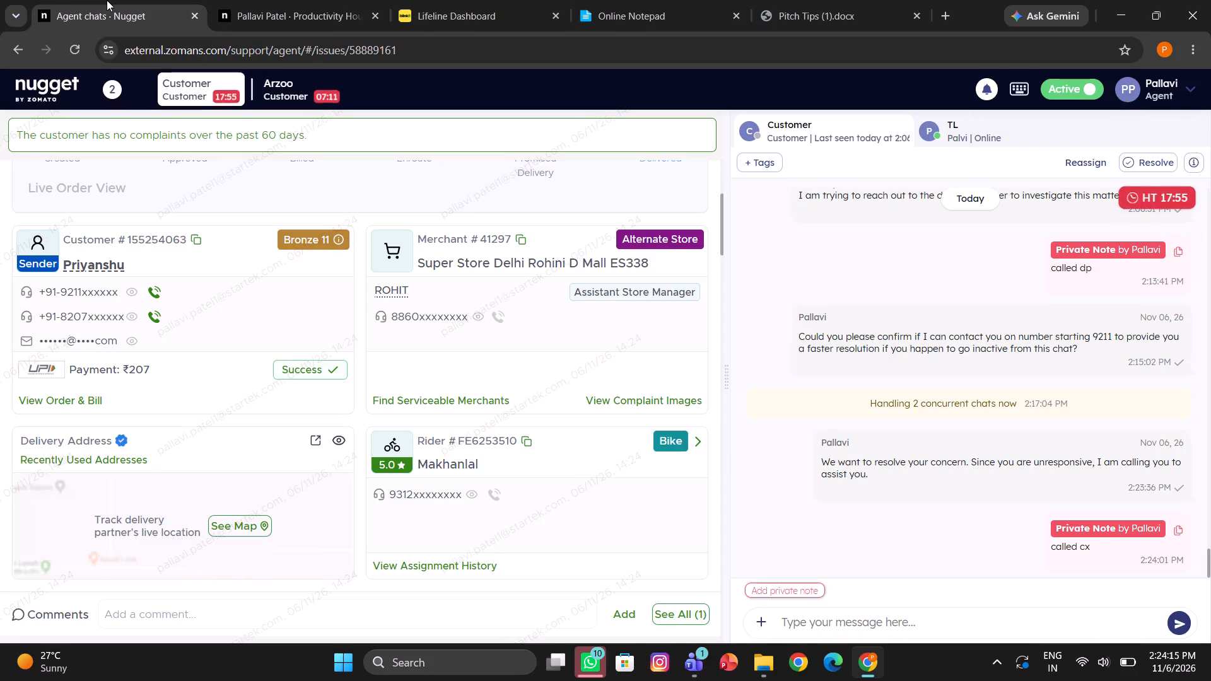
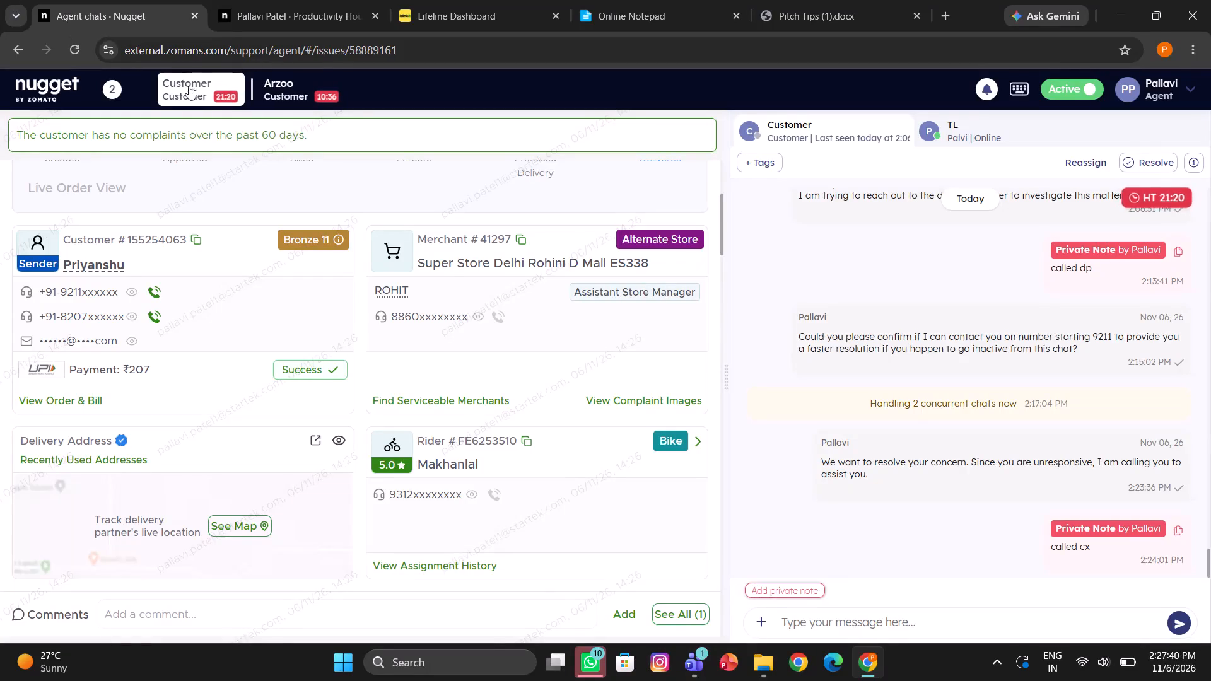
Add a private note reading "called dp" to Arzoo's chat.
click(279, 100)
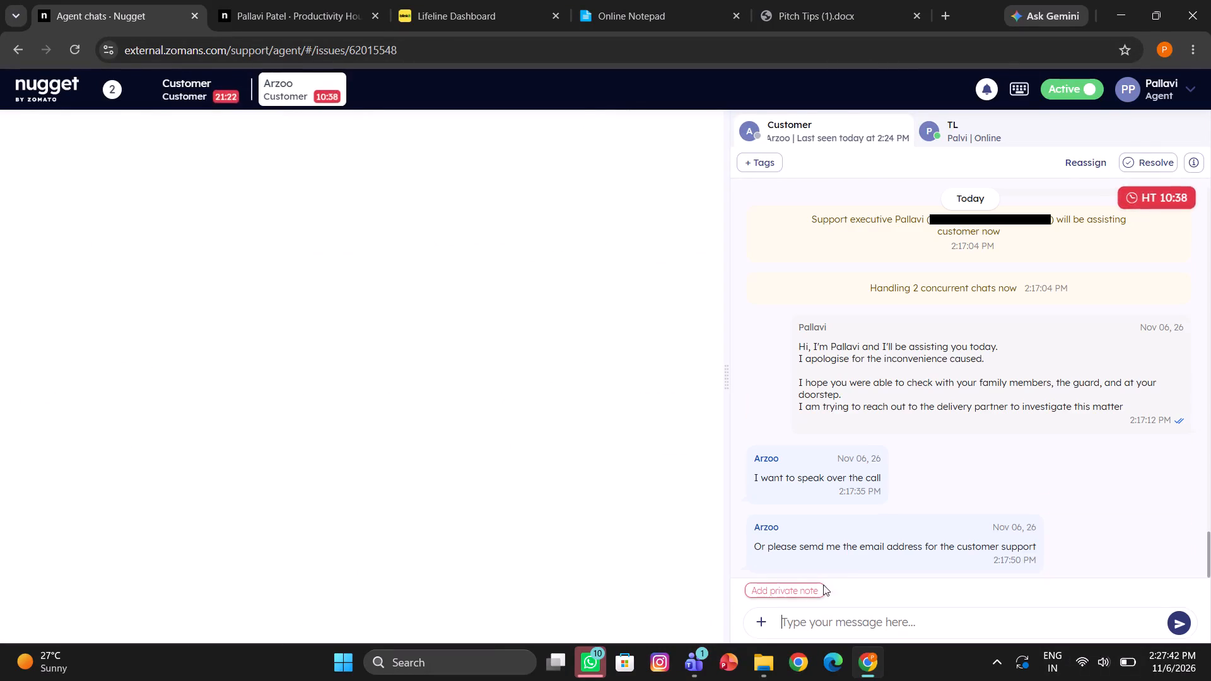
click(788, 588)
text(called dp)
click(761, 458)
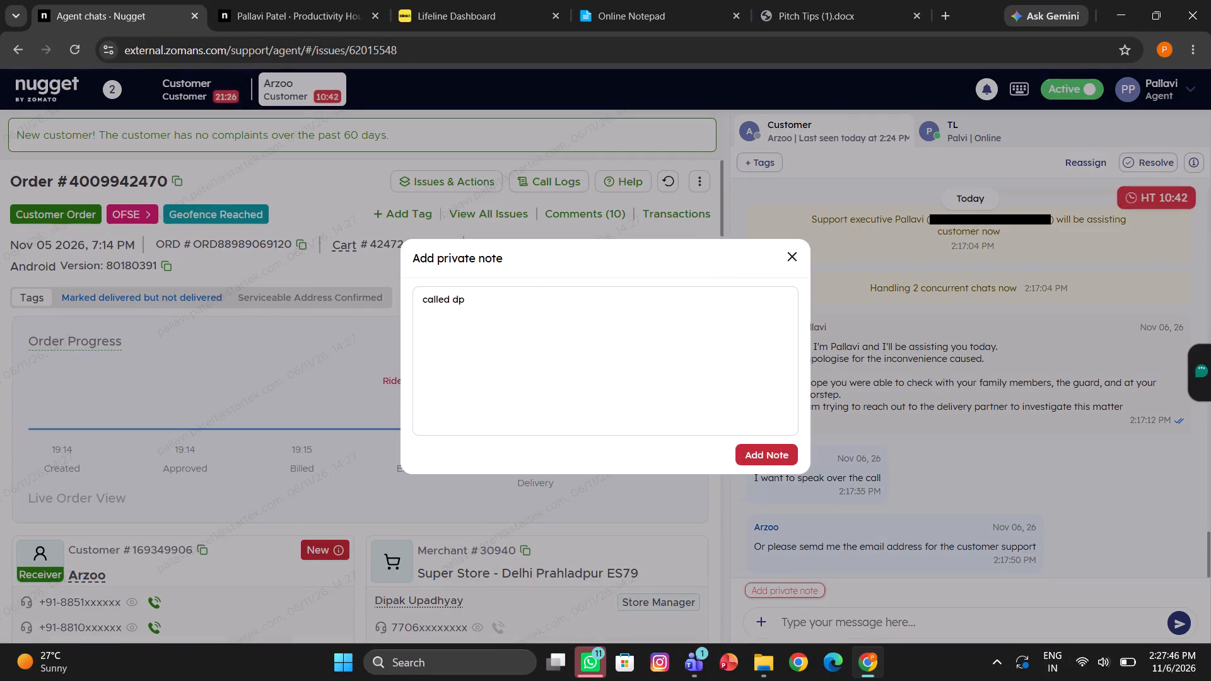
Place a call to the rider on the number listed in Arzoo's order details.
scroll(501, 509, down, 4)
click(496, 516)
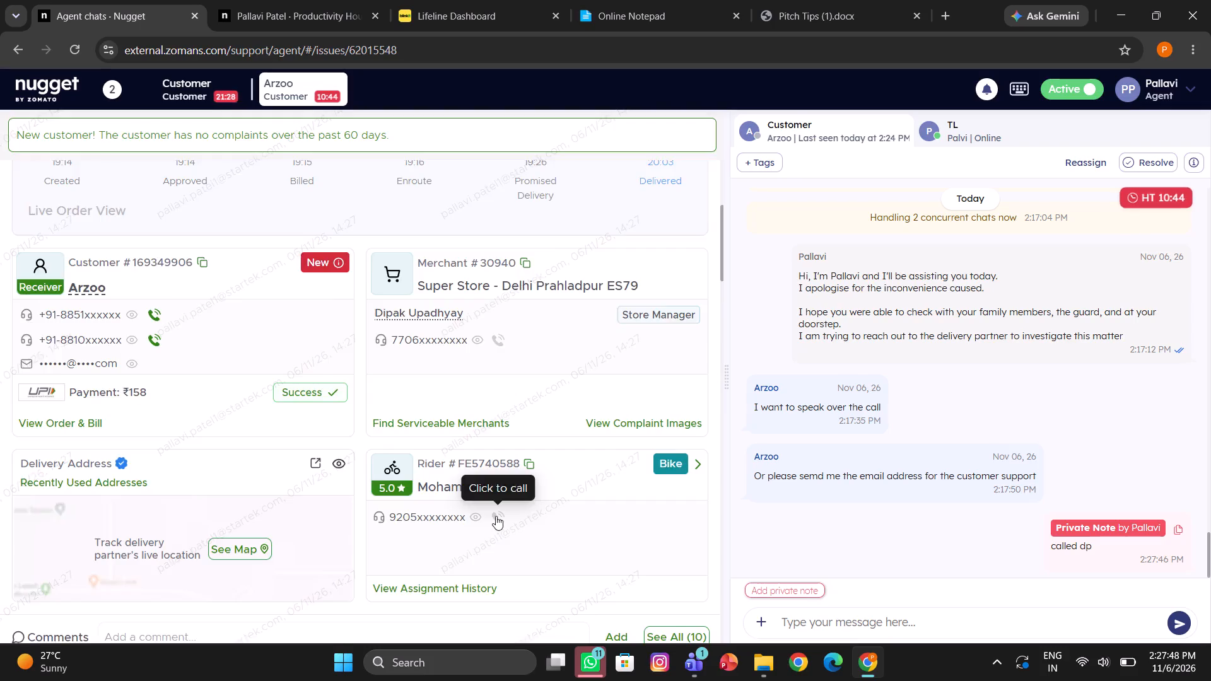
click(632, 470)
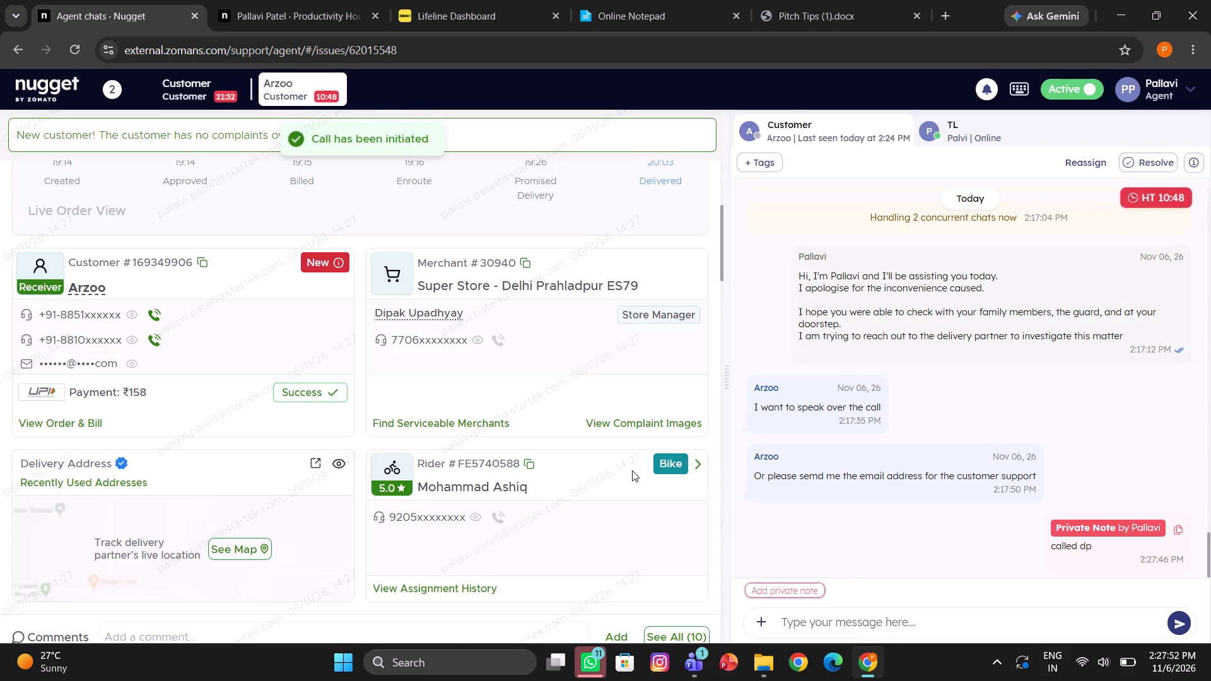
Send Arzoo the canned response asking to confirm contact, replacing the number placeholders with the prefix 8851.
click(787, 616)
text(/thi)
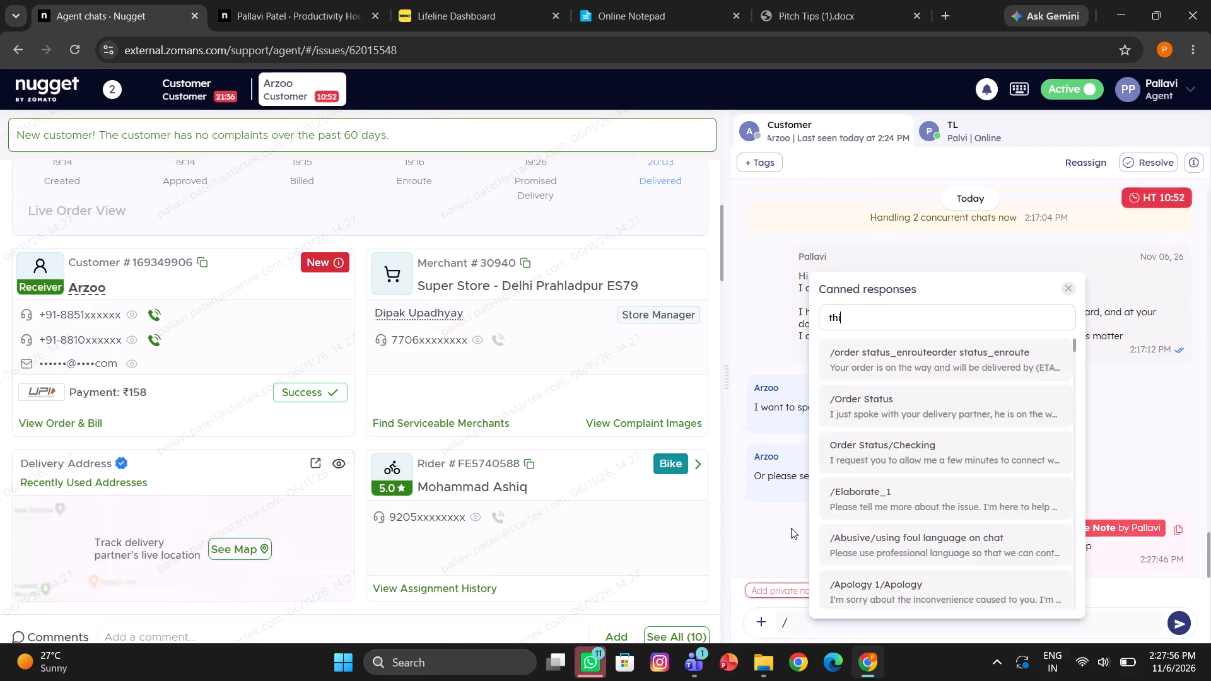
click(871, 354)
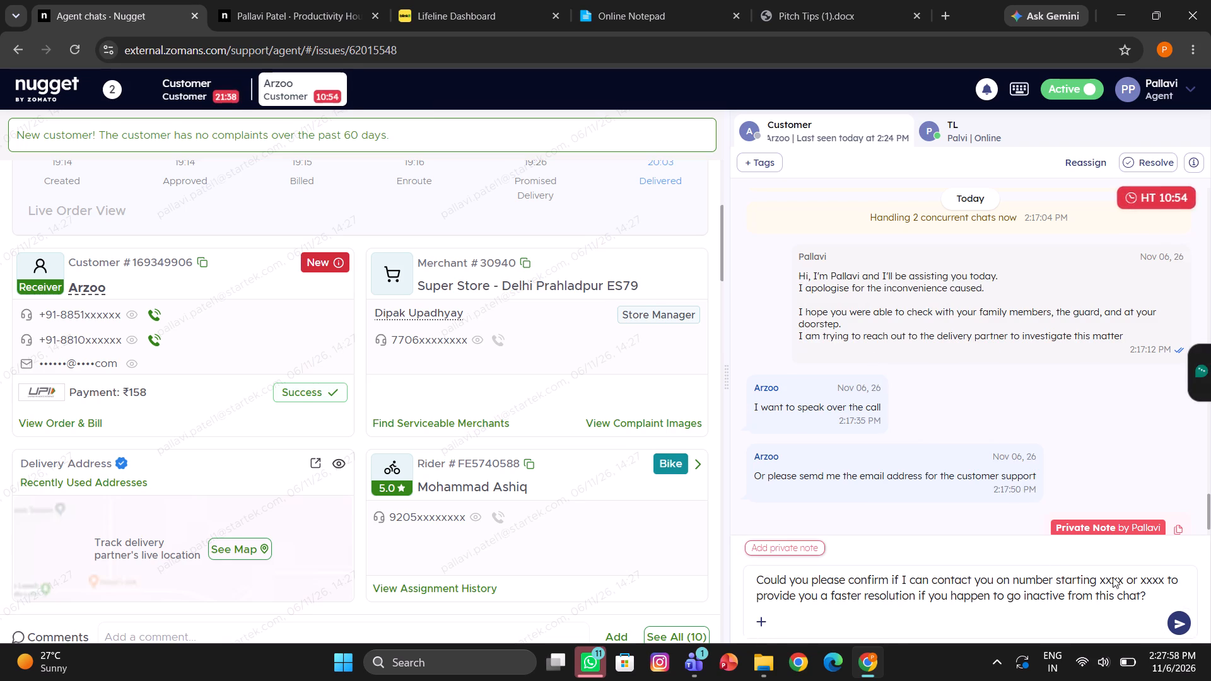
drag(1099, 581, 1157, 578)
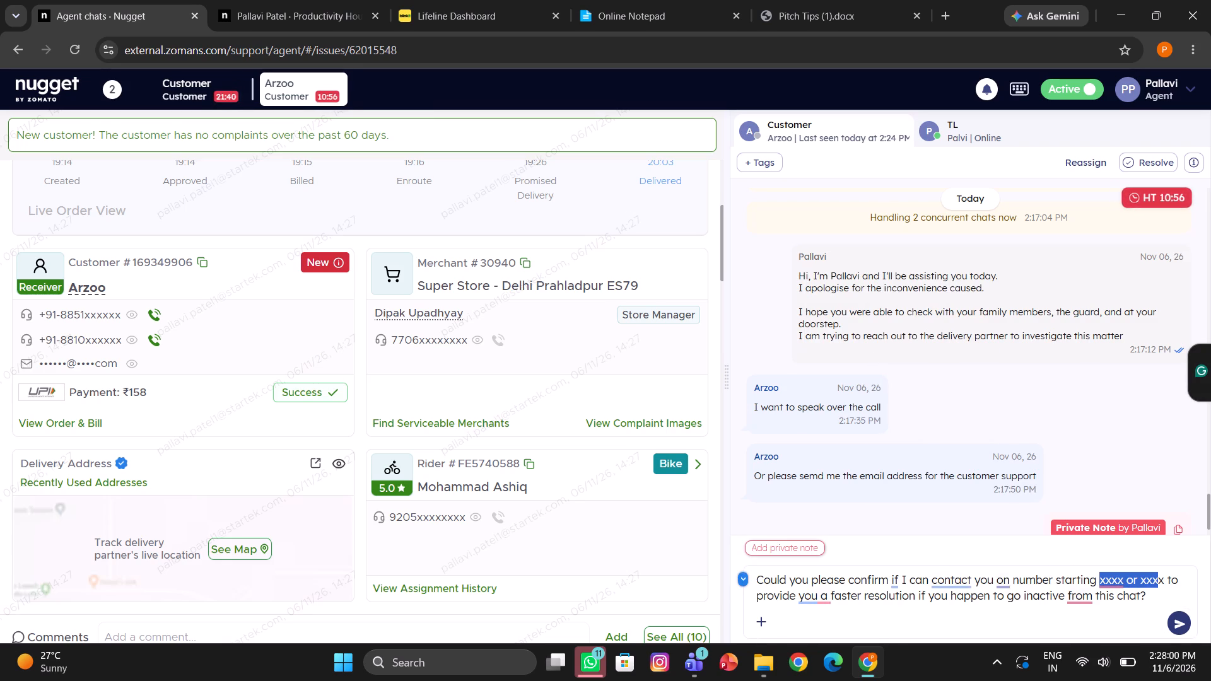
drag(1157, 578, 1161, 578)
key(BackSpace)
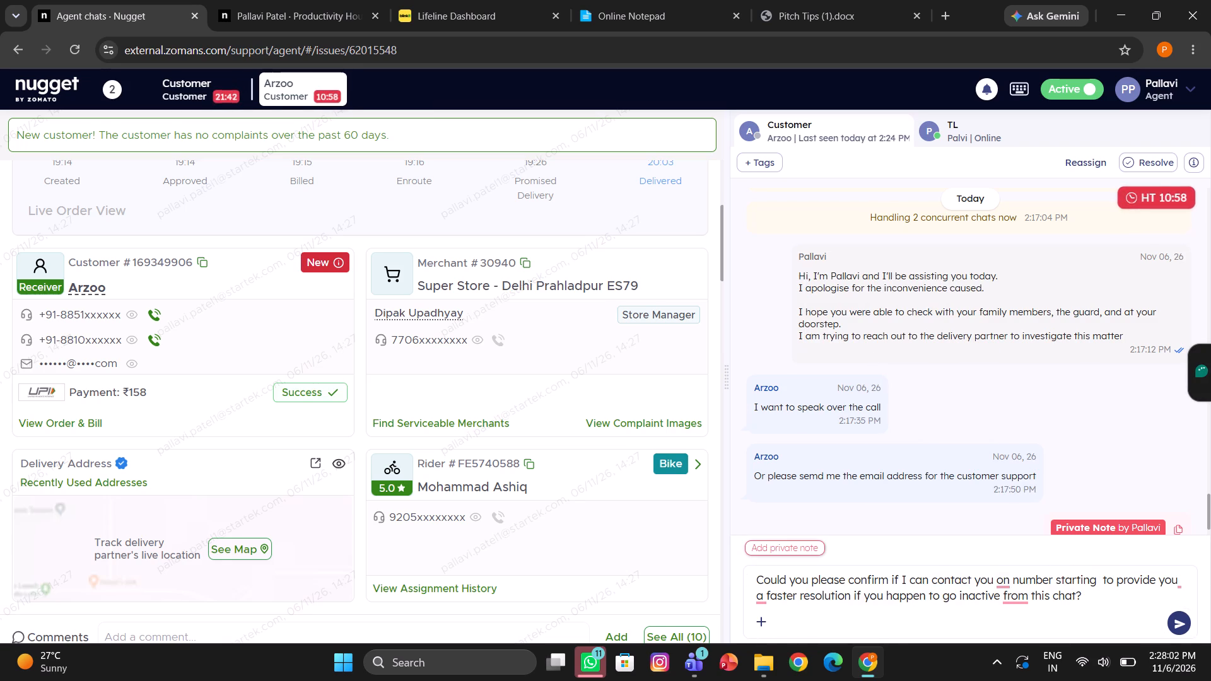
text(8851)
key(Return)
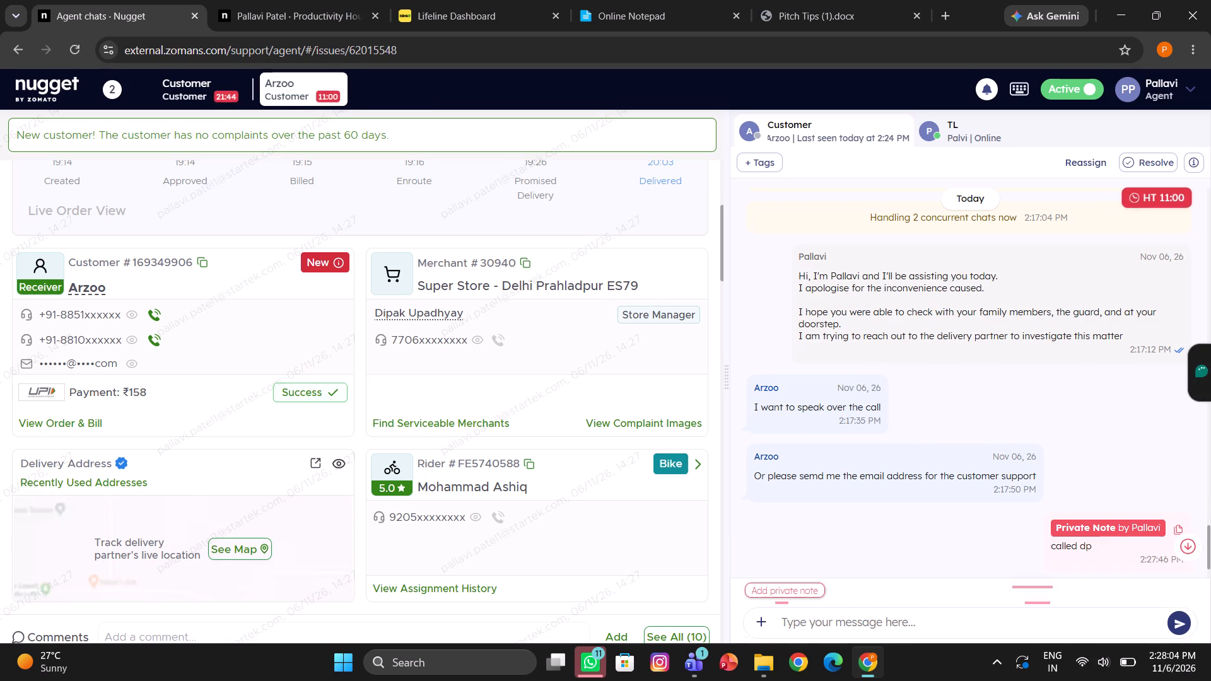
Send the message "Are we connected?" in the other assigned customer's chat.
click(206, 83)
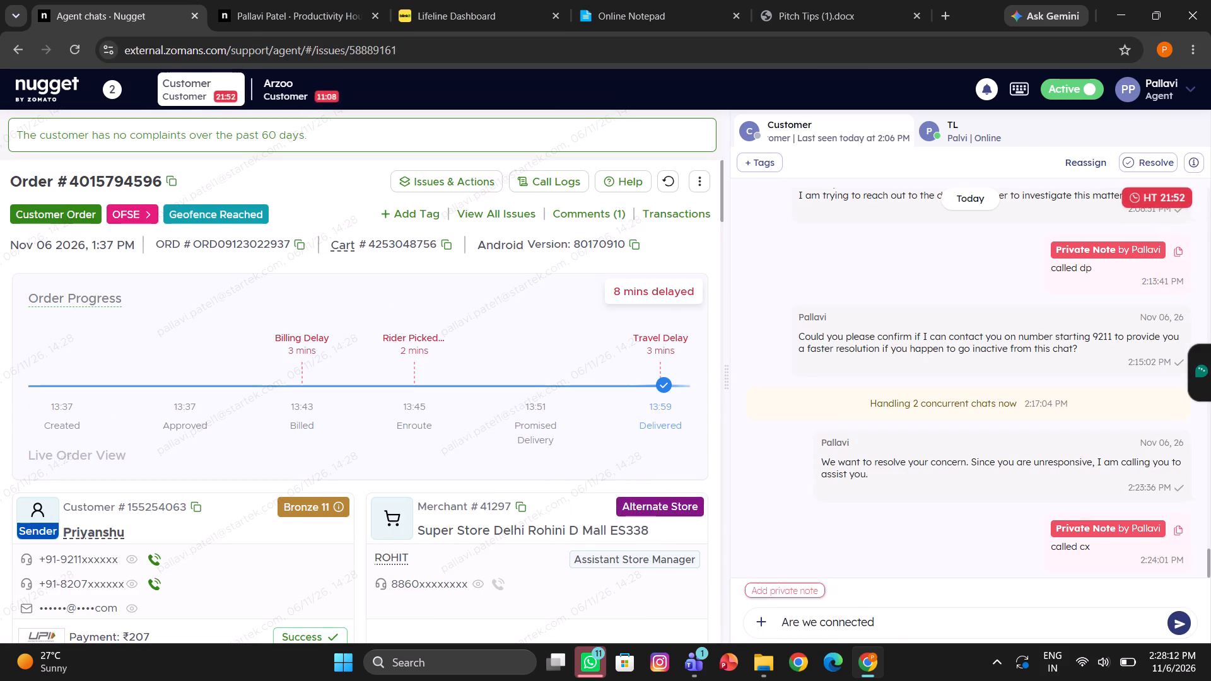
key(Return)
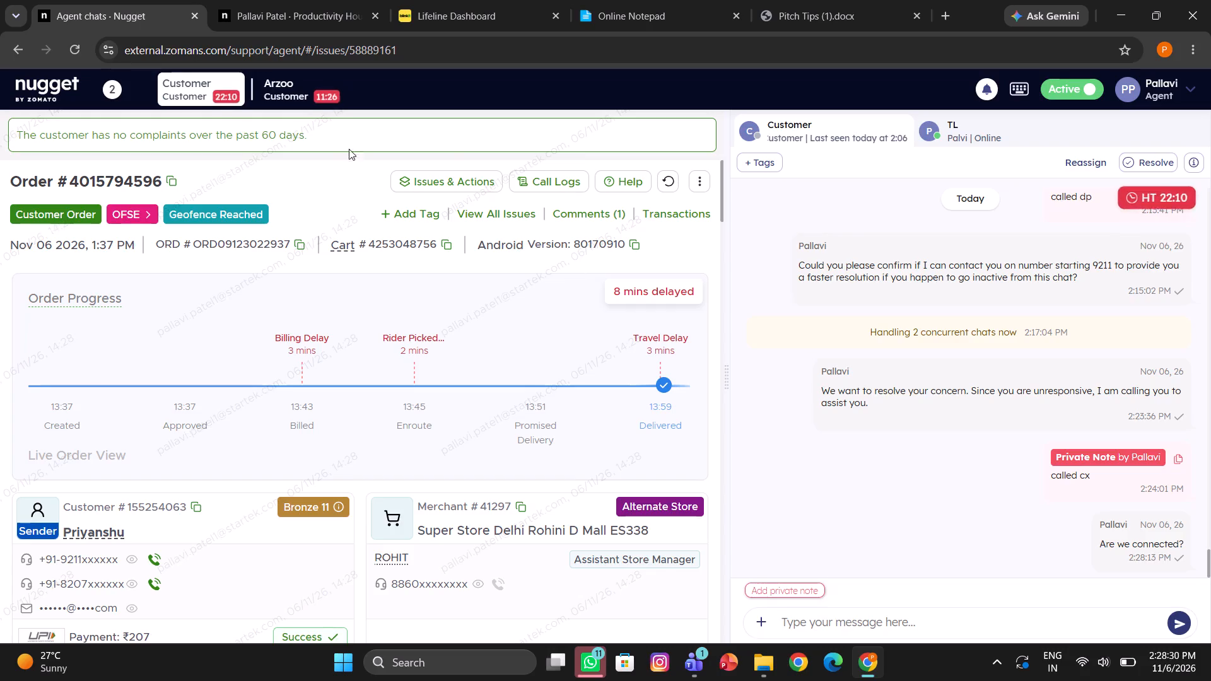
Place a call to Arzoo from the customer details in her order.
click(285, 95)
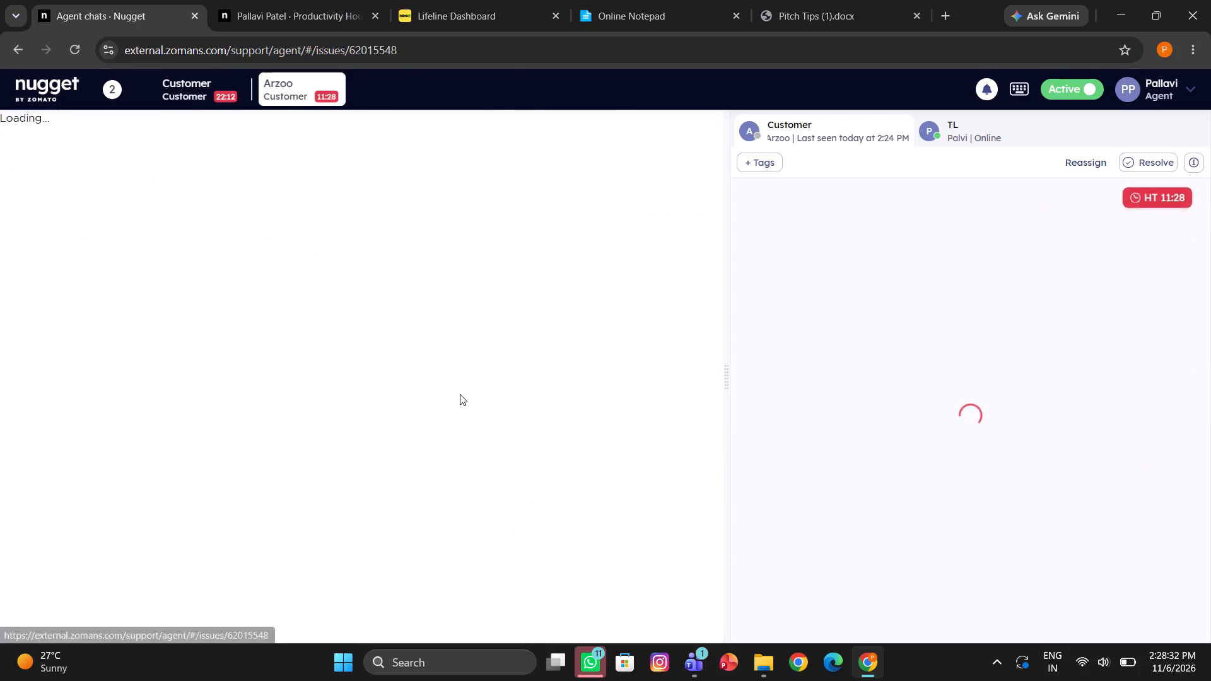
scroll(460, 394, down, 2)
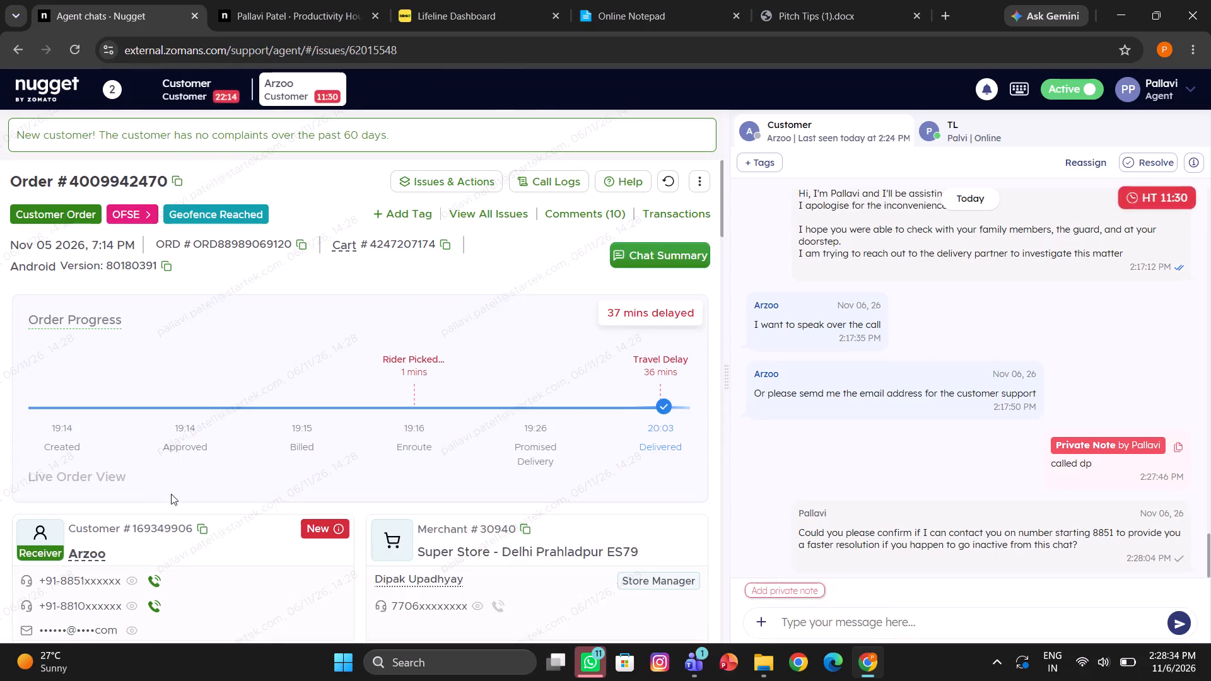
click(160, 595)
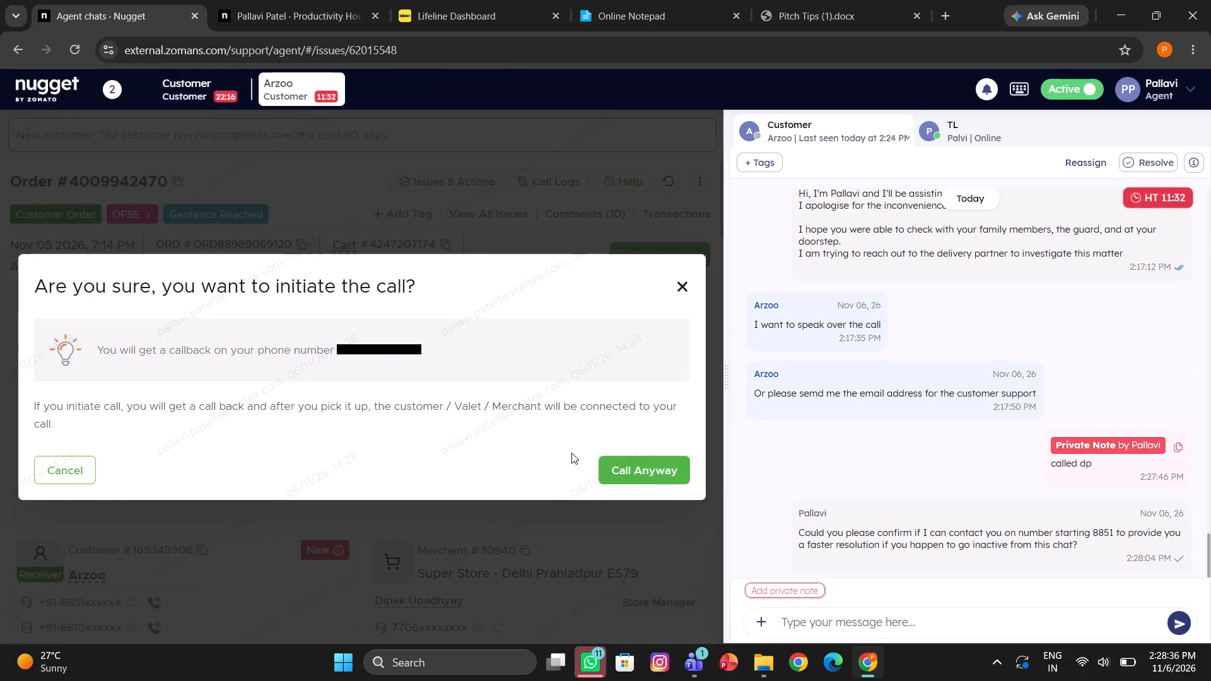
click(656, 485)
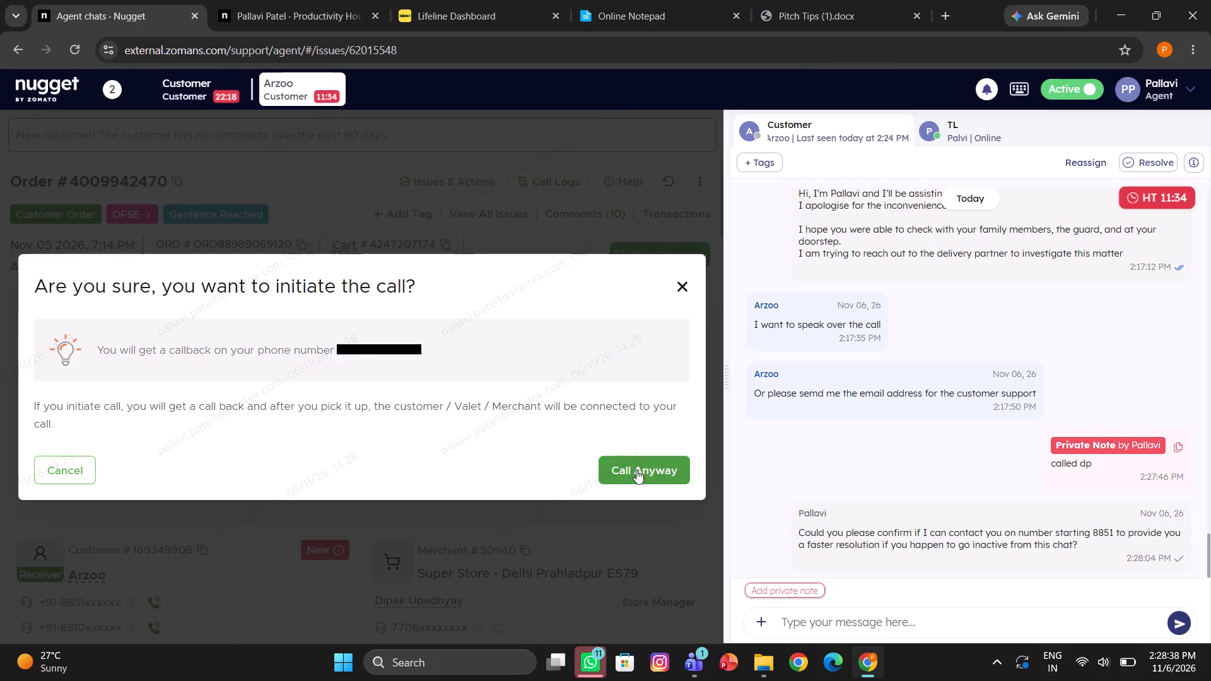
click(636, 470)
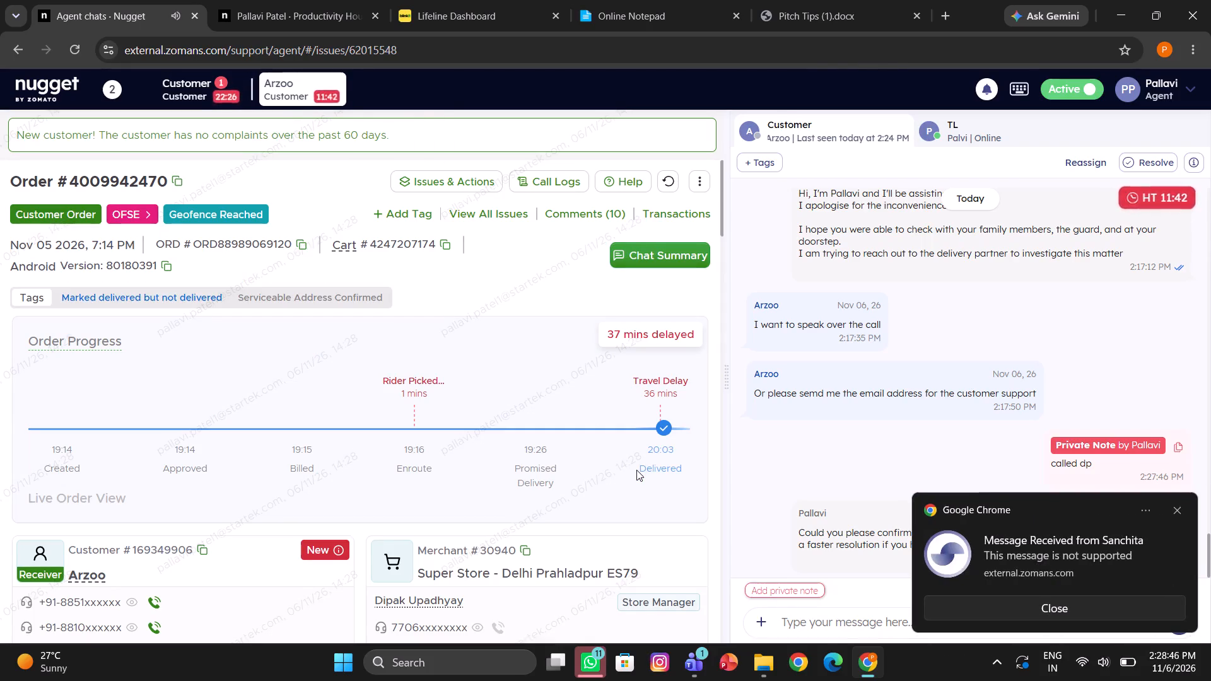
Open the other assigned customer's chat to check the newly received message.
click(208, 100)
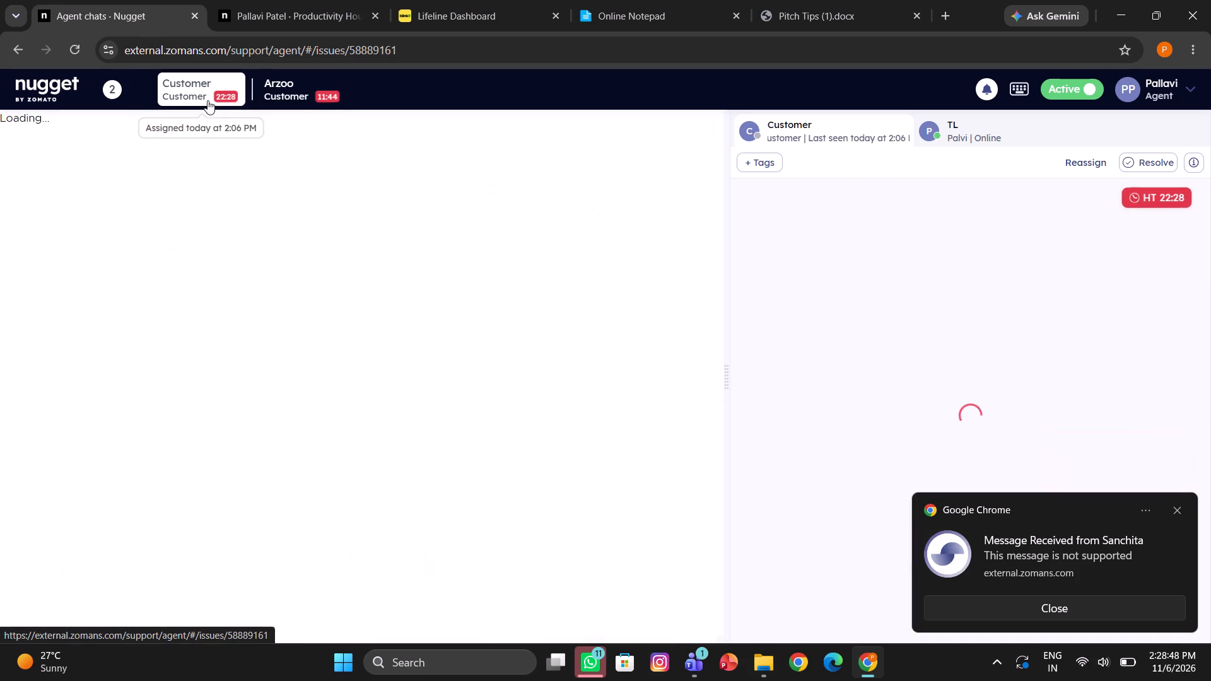
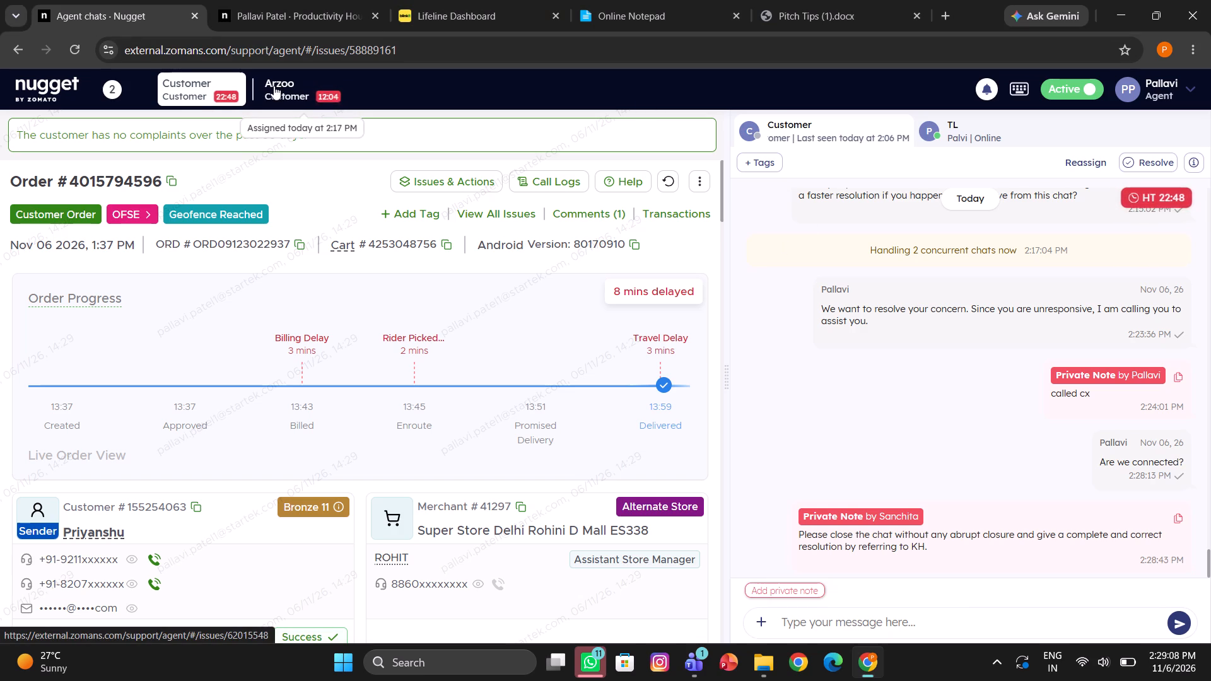
Review Arzoo's Nov 05 order marked delivered and view the items listed under its Missing Item issue.
scroll(899, 470, down, 2)
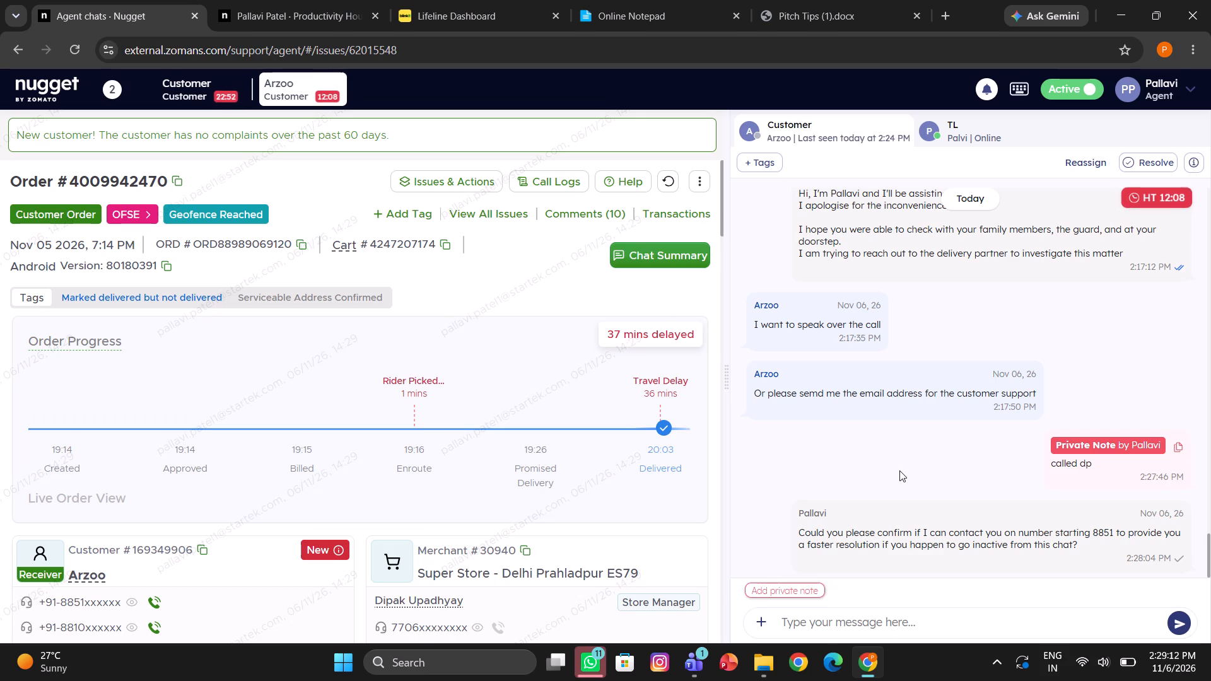
scroll(574, 439, down, 2)
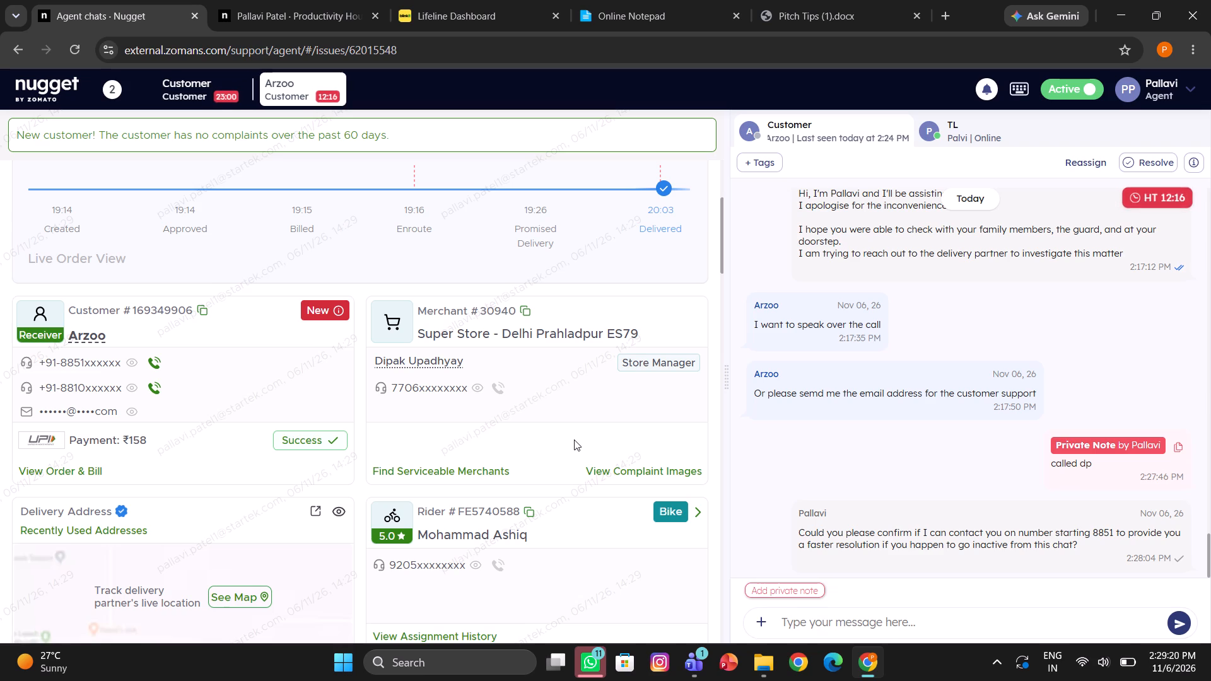
scroll(453, 365, up, 6)
click(435, 186)
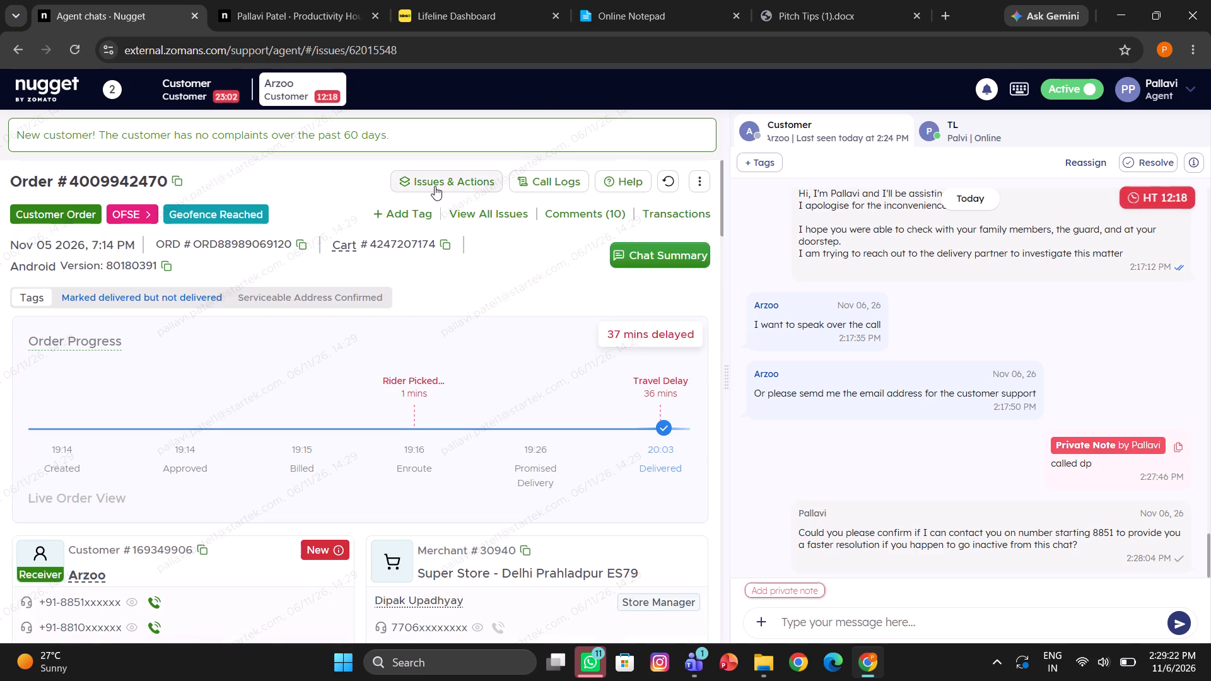
click(639, 245)
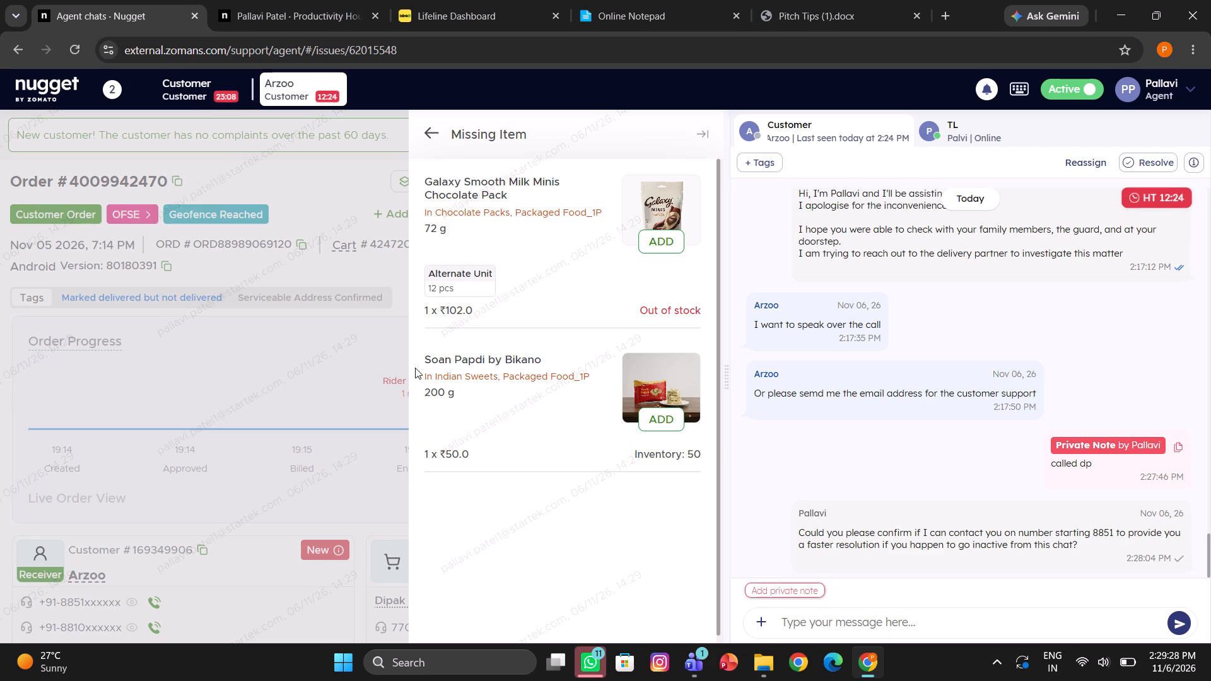
click(378, 385)
Examine Arzoo's delivered order, its redelivery order and the earlier October order for progress and customer details.
scroll(296, 412, down, 2)
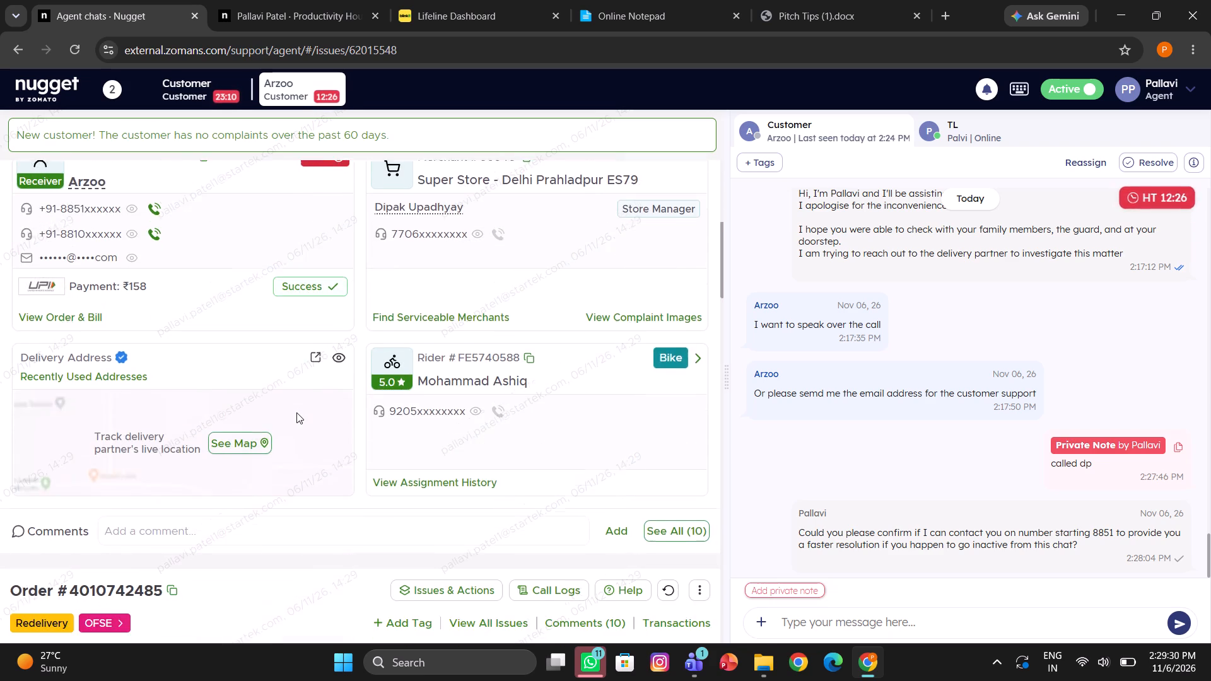
scroll(296, 412, down, 6)
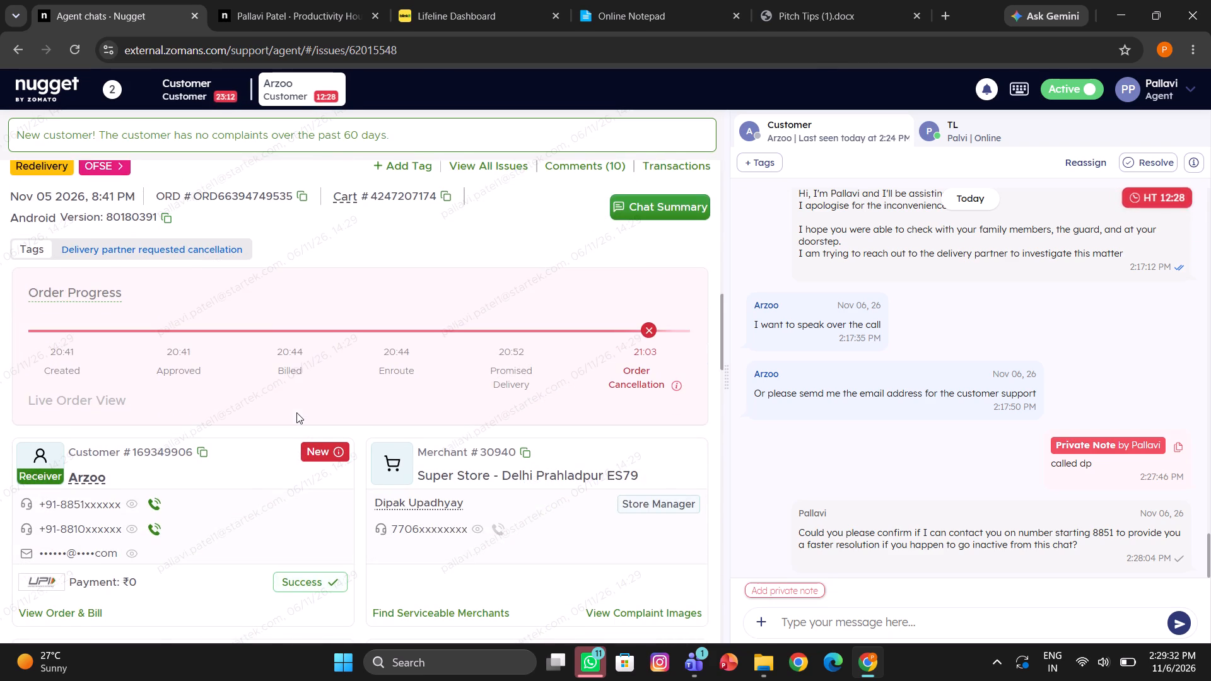
scroll(296, 412, down, 5)
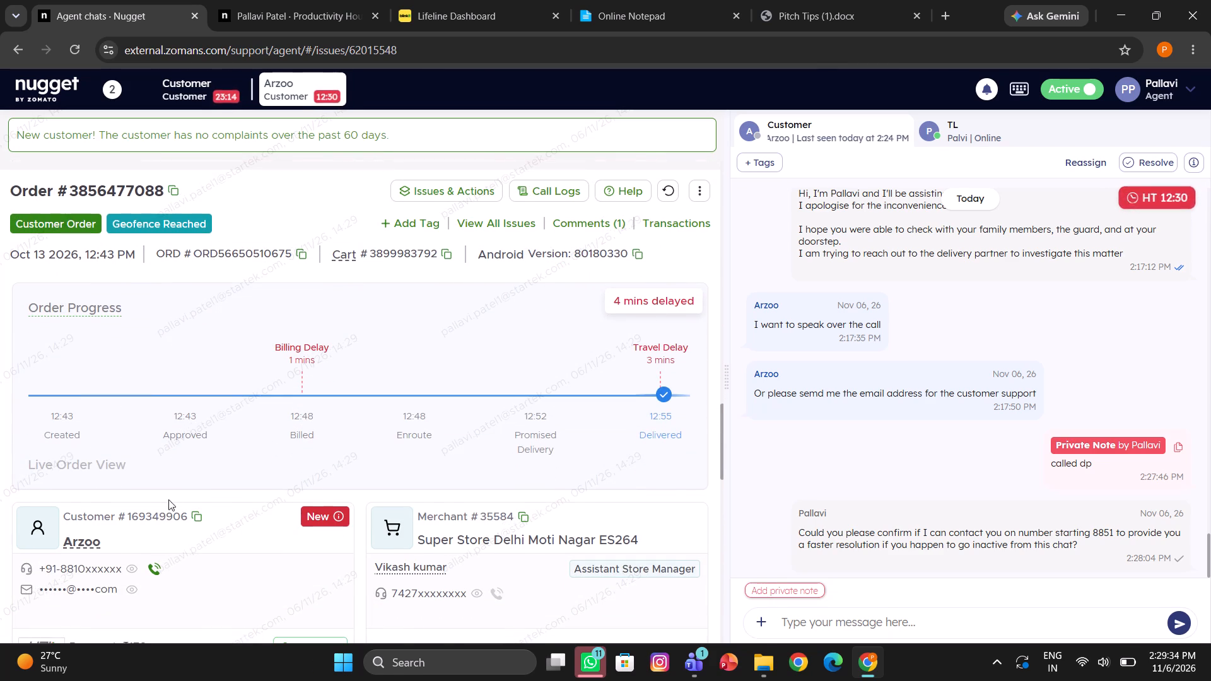
scroll(98, 543, up, 7)
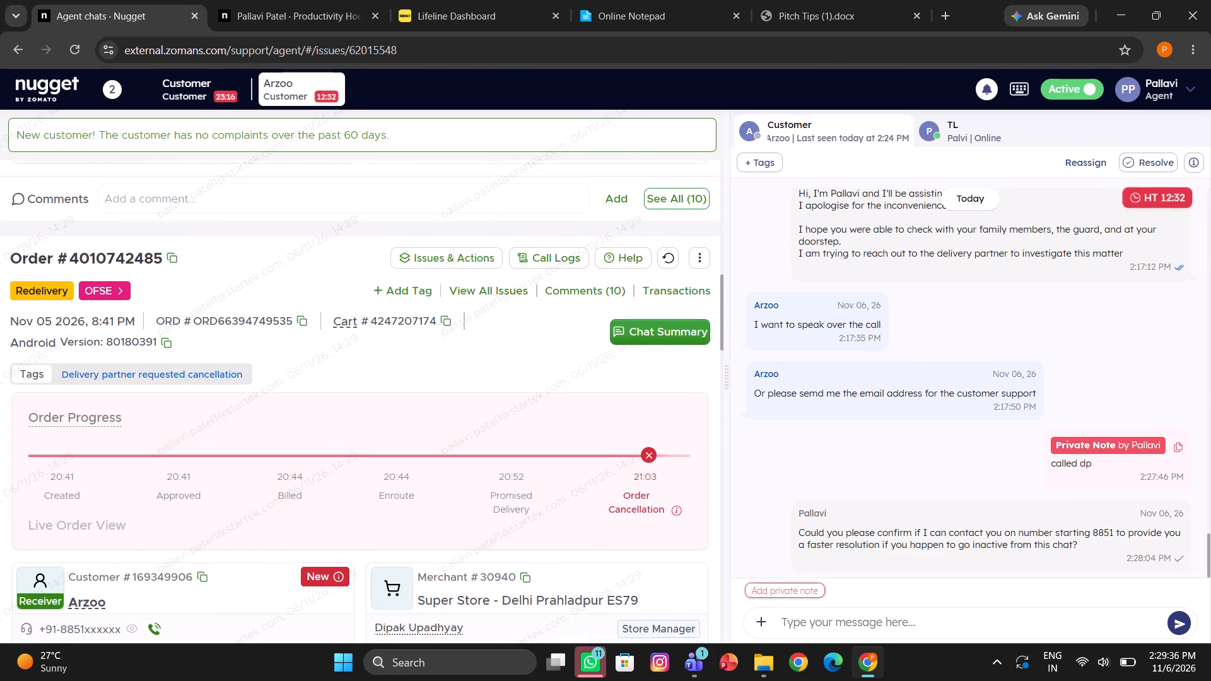
scroll(98, 543, up, 5)
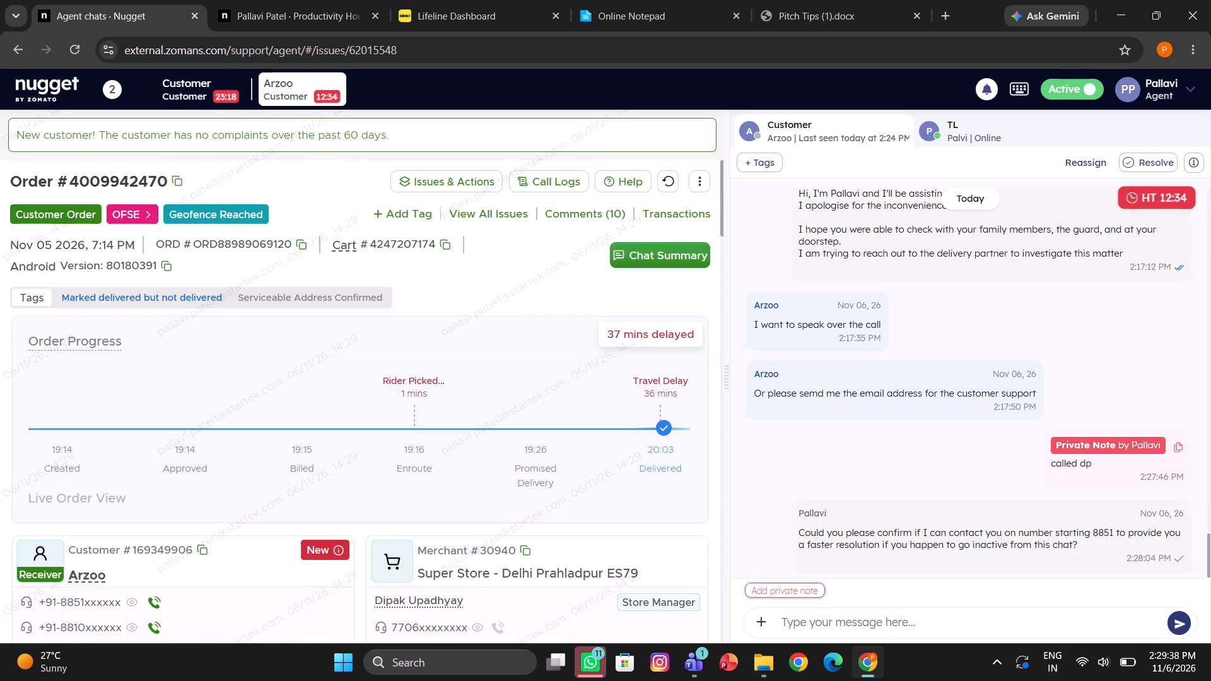
scroll(98, 543, up, 1)
scroll(98, 543, down, 4)
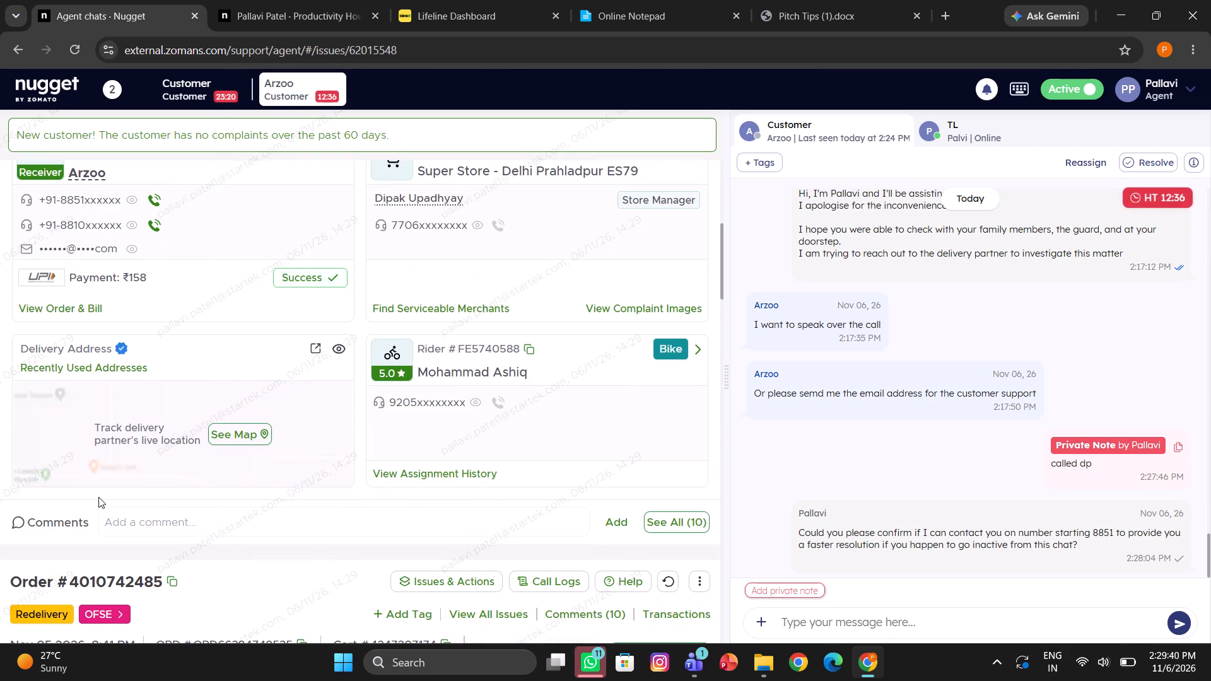
scroll(98, 497, up, 7)
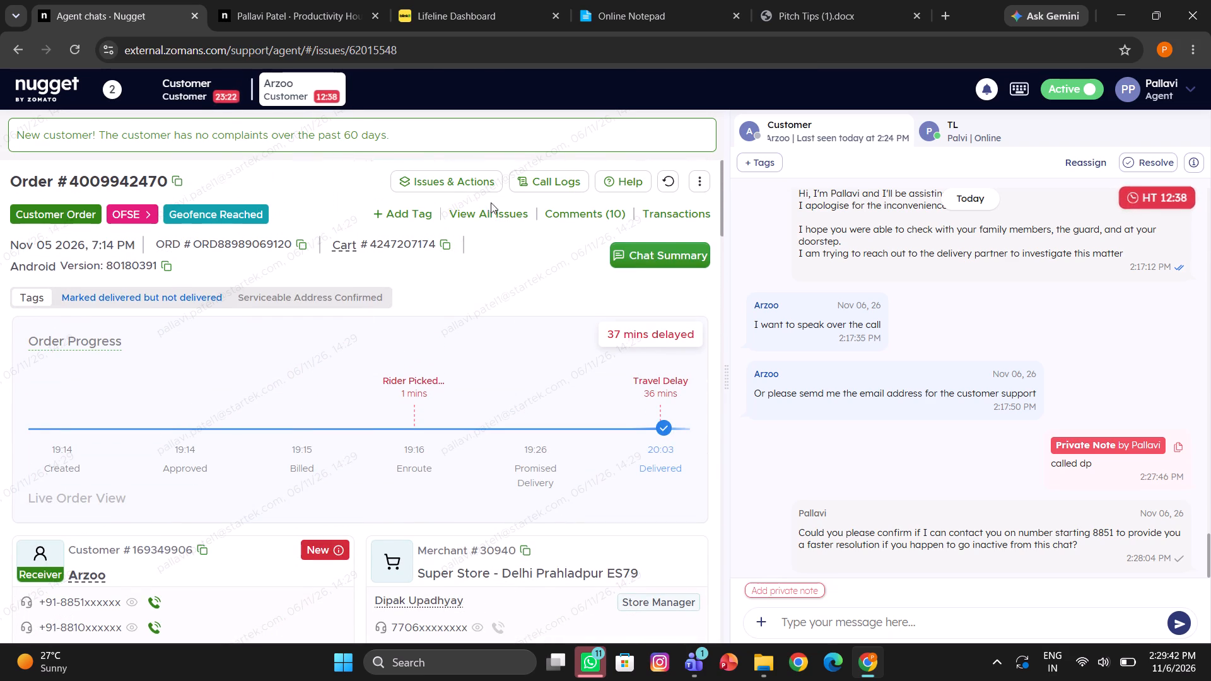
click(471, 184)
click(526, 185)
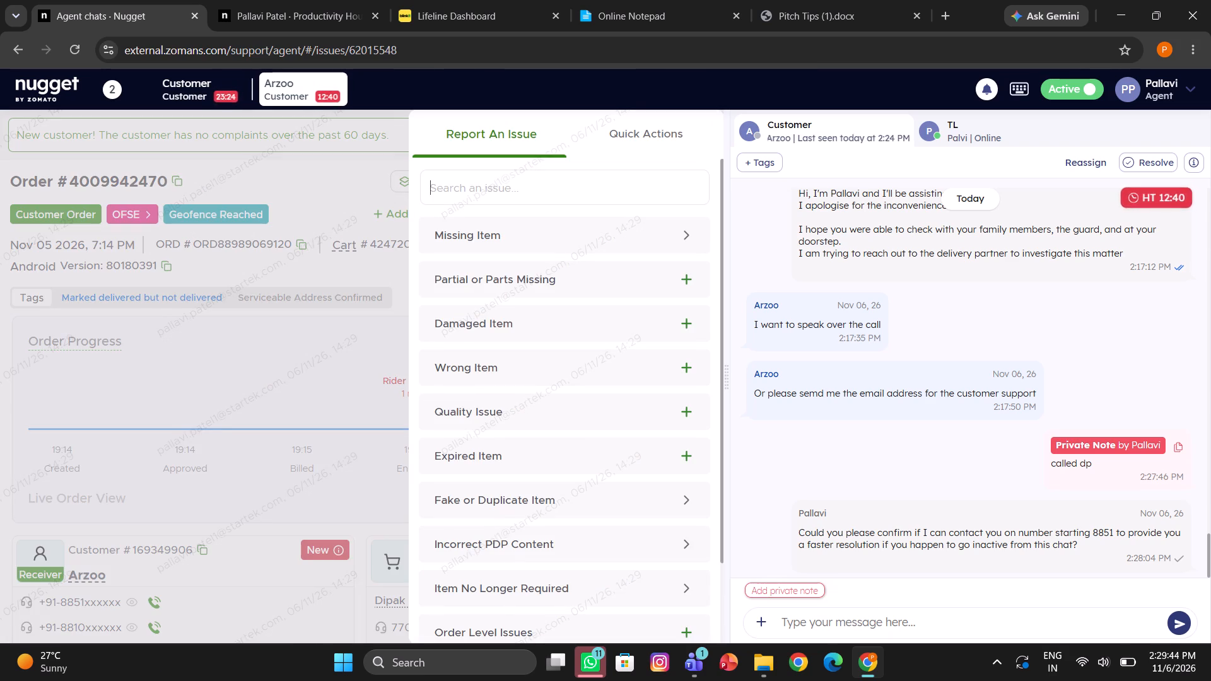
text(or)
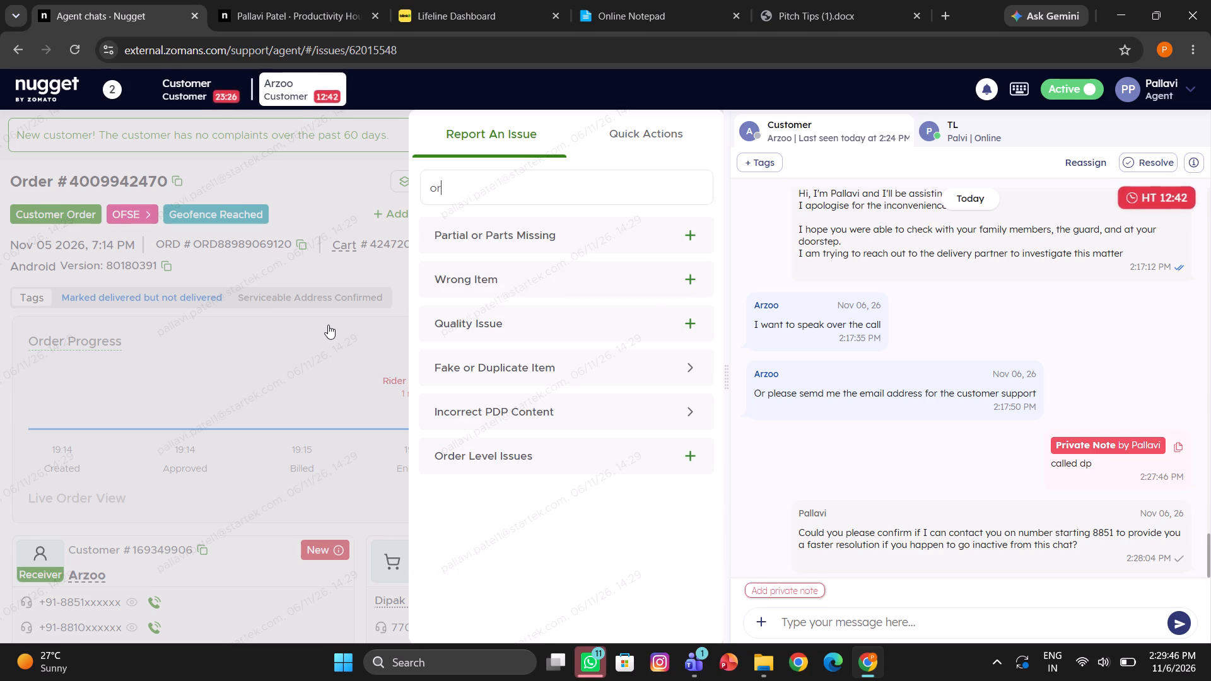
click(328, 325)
Check the items and billing of Arzoo's delivered Nov 05 order.
scroll(200, 433, down, 2)
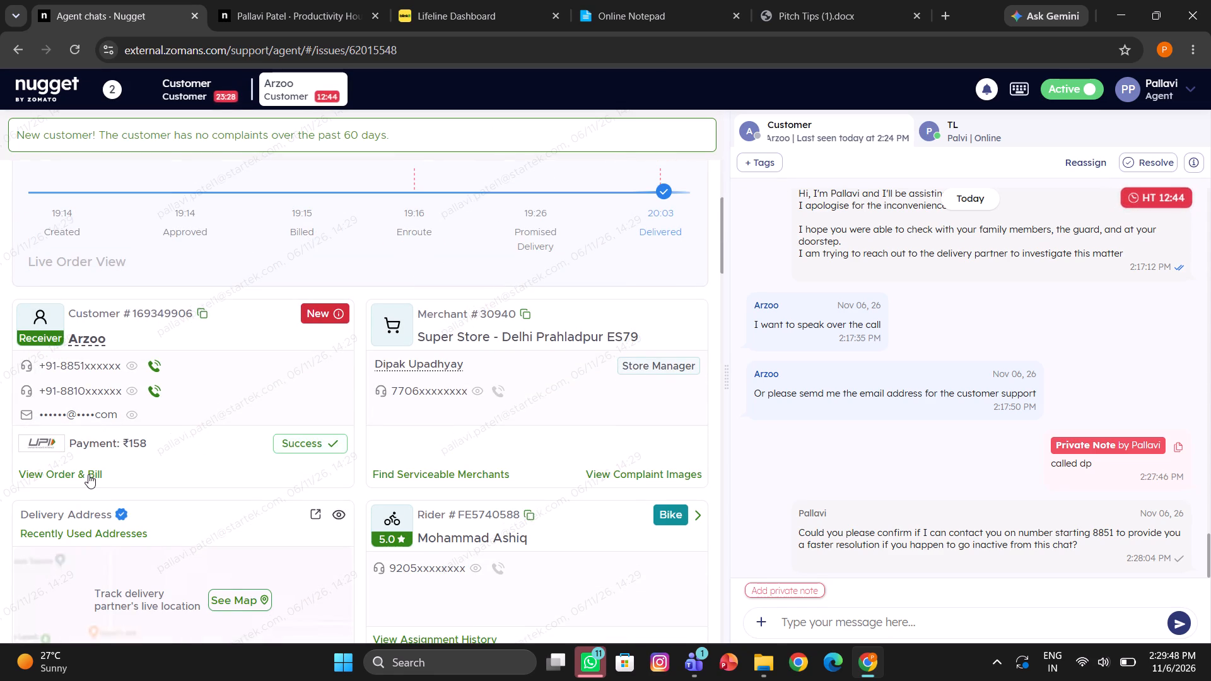
click(88, 474)
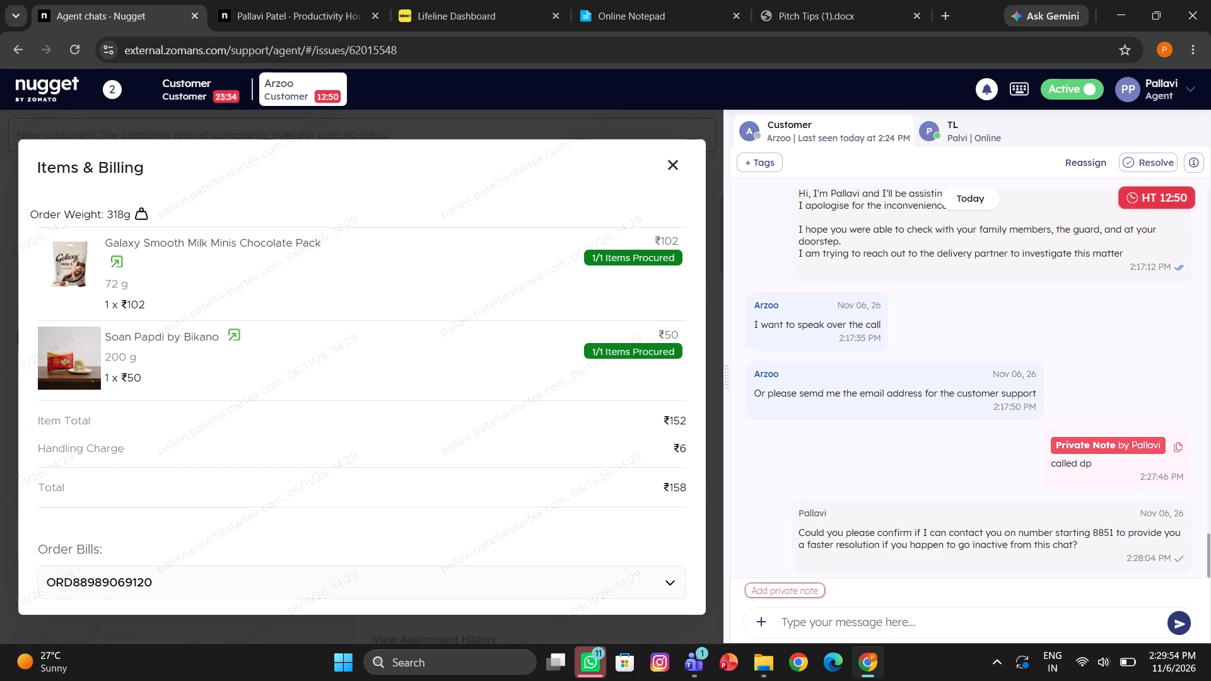
click(672, 166)
Search the reportable issues of Arzoo's delivered Nov 05 order with "o".
scroll(514, 185, up, 4)
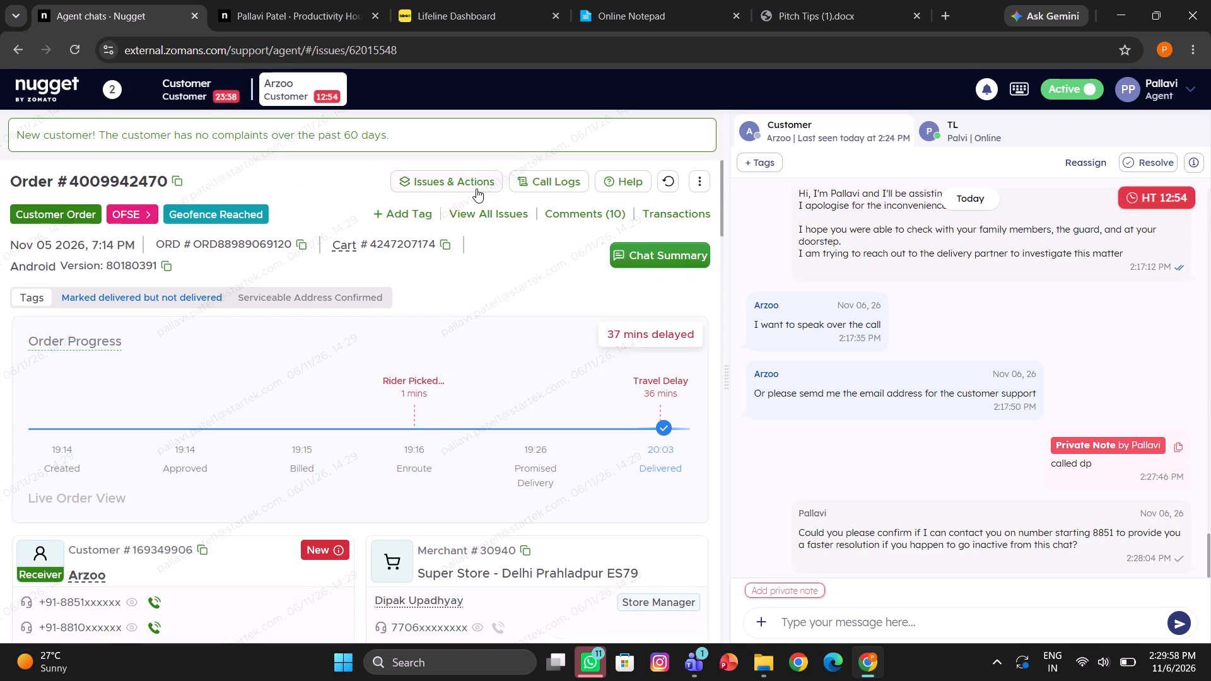
click(476, 189)
drag(541, 206, 539, 205)
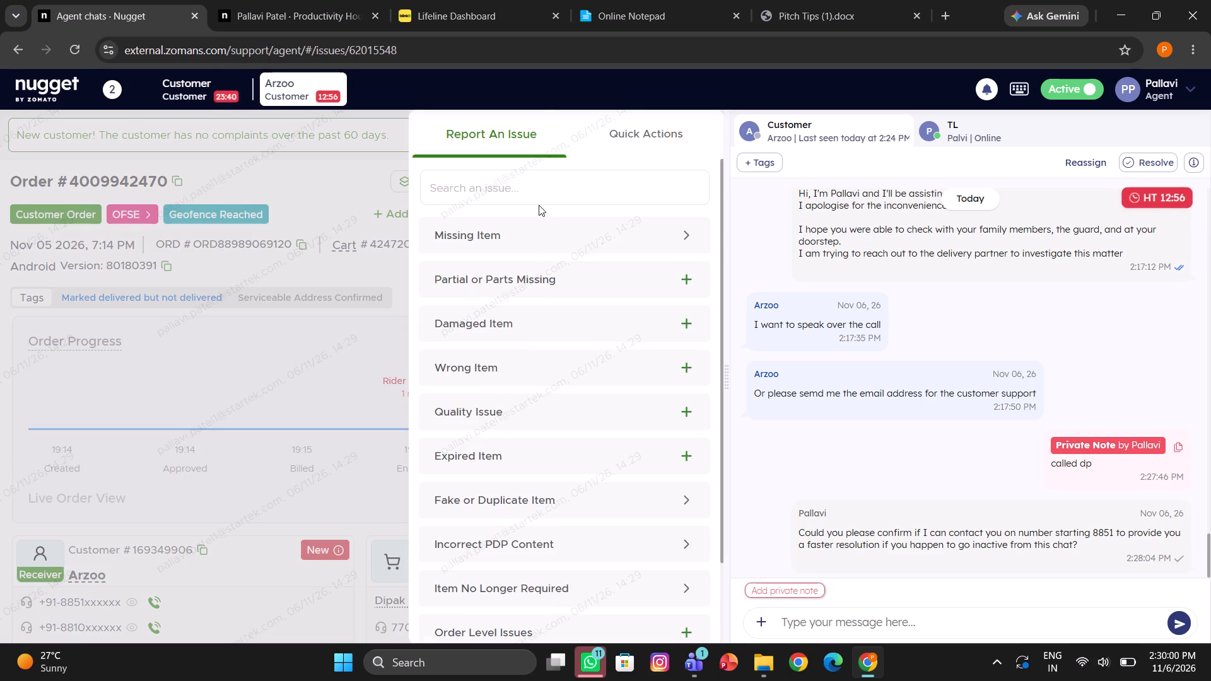
drag(539, 205, 522, 199)
click(522, 199)
key(o)
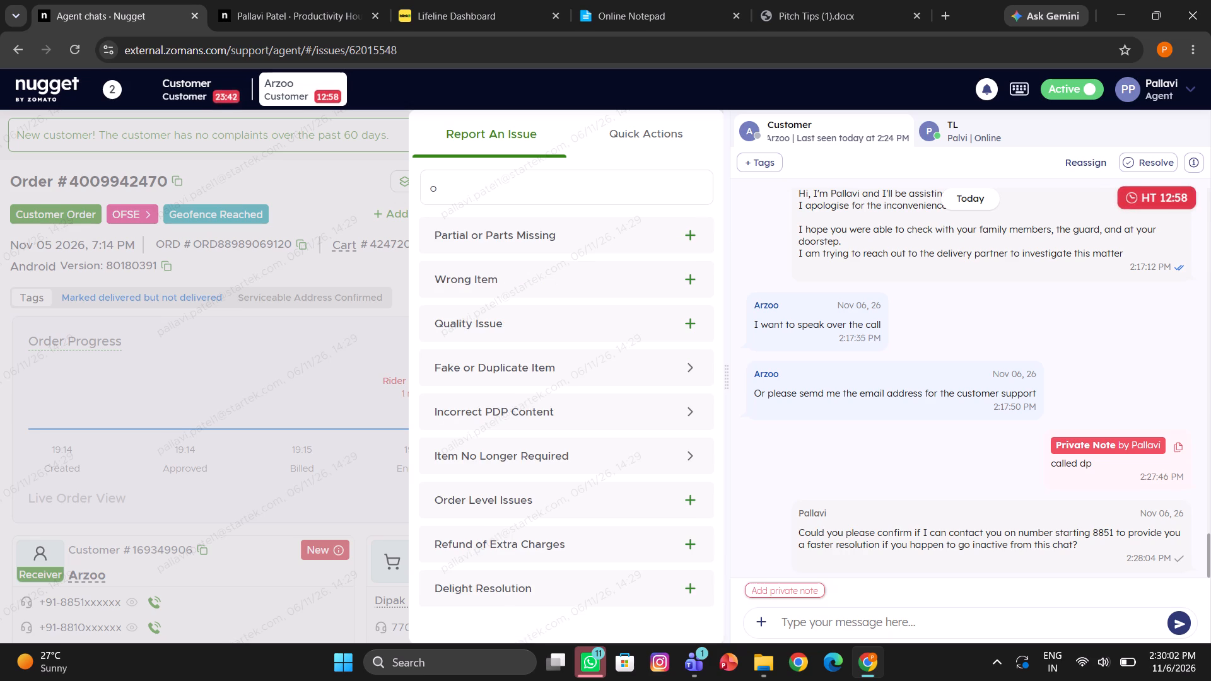
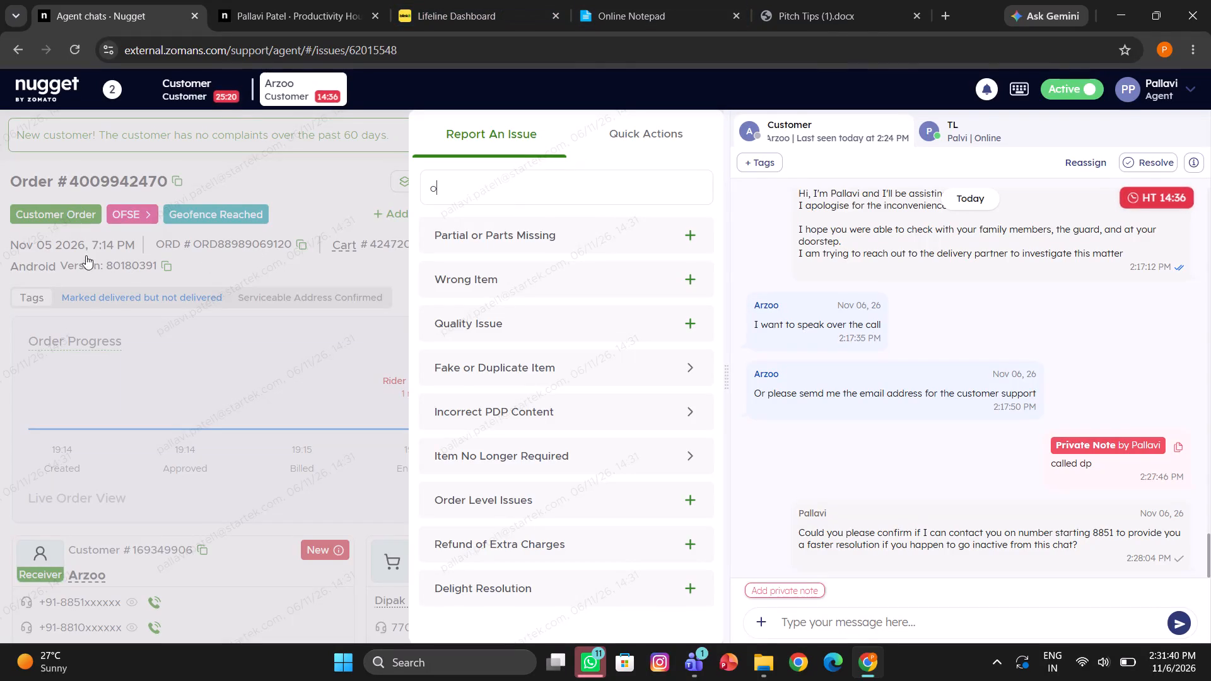
Send a canned response found with "awa" in the other customer's chat, the one about the Nov 06 order.
click(88, 243)
click(182, 81)
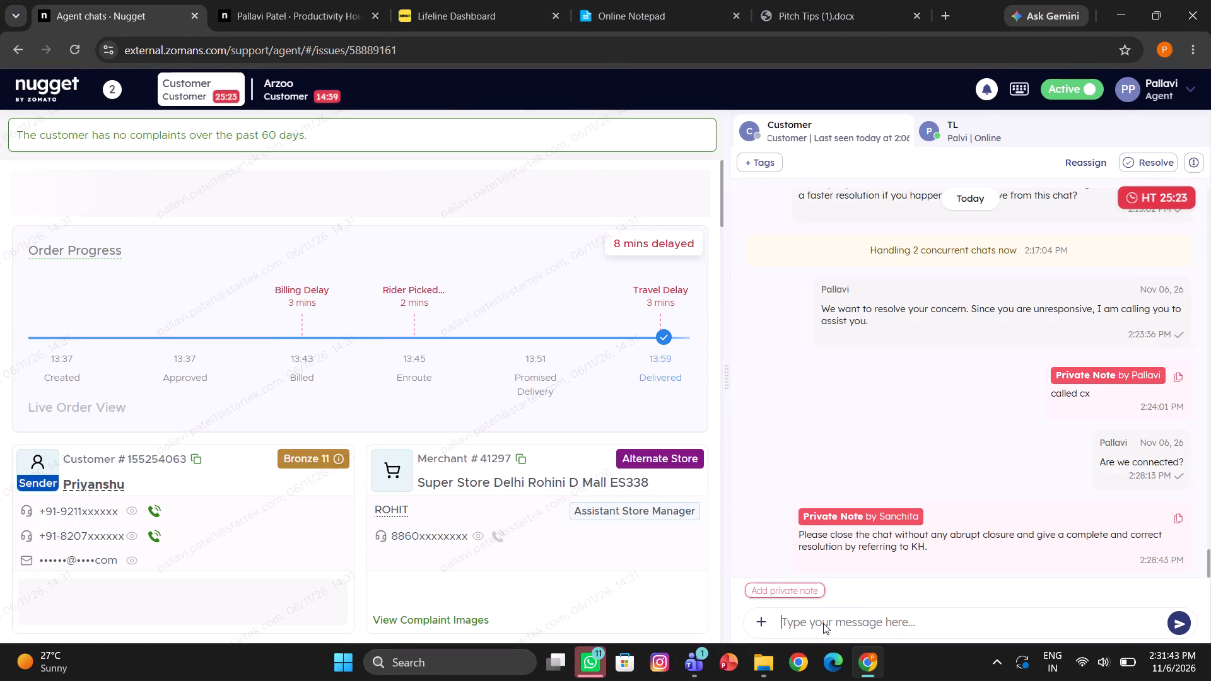
click(823, 623)
text(/awa)
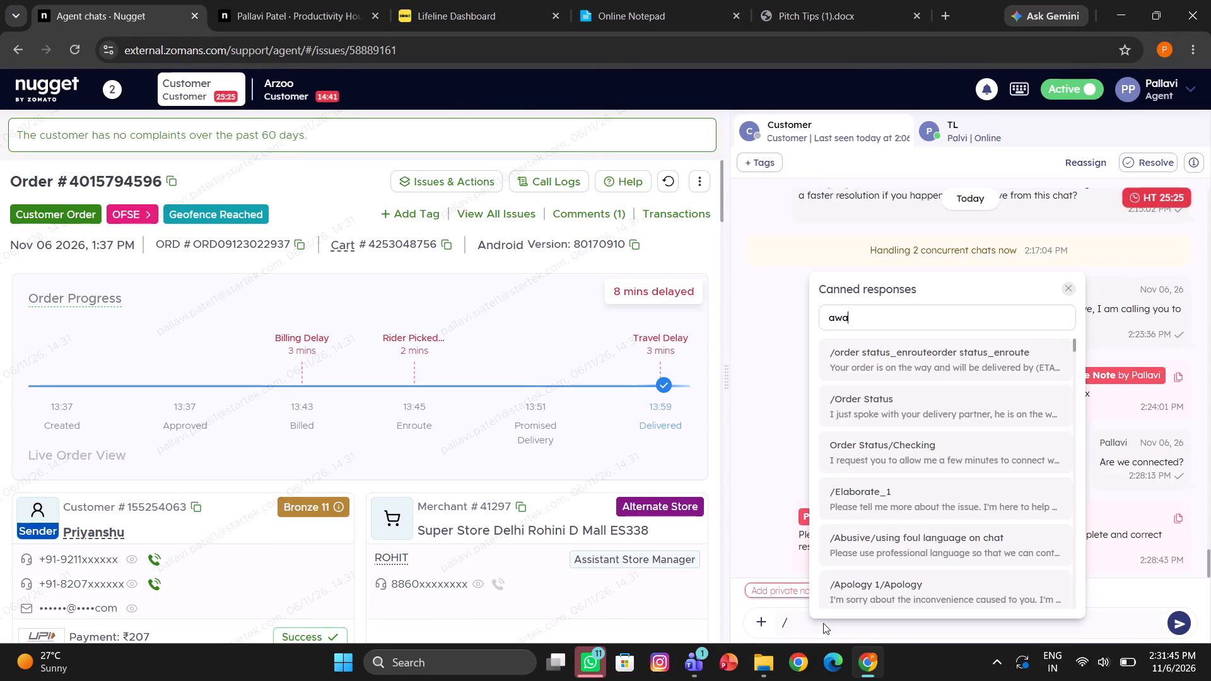
click(874, 359)
key(Return)
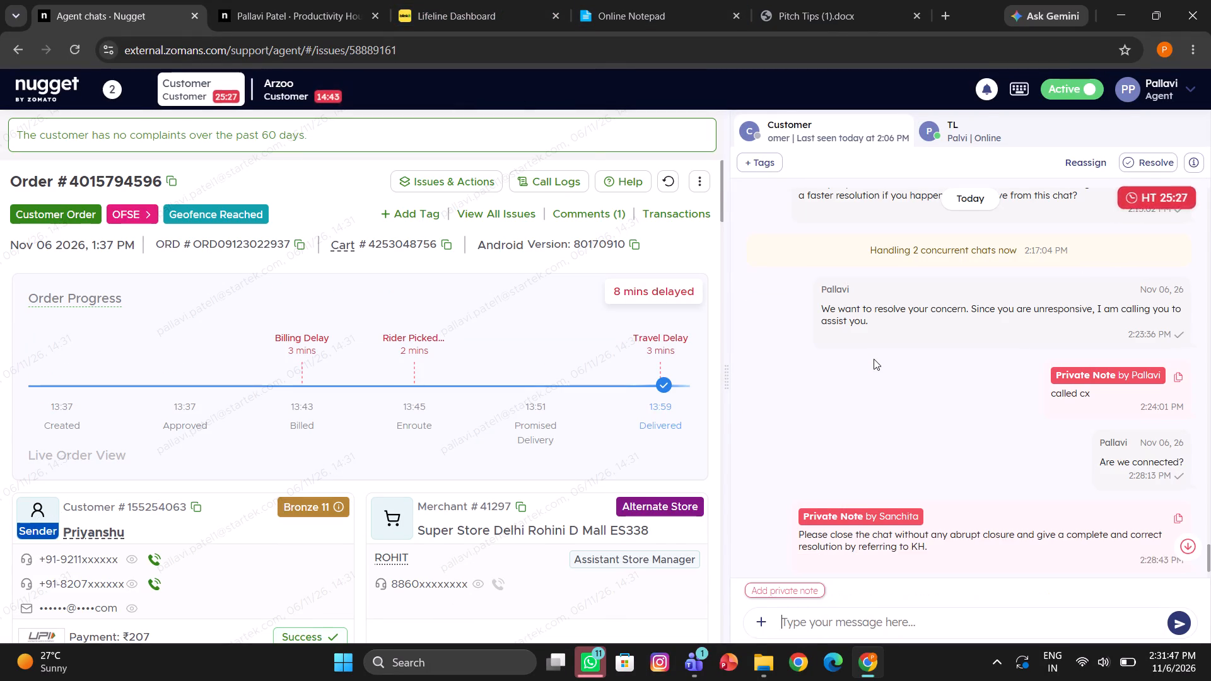
Switch back to Arzoo's chat.
click(291, 90)
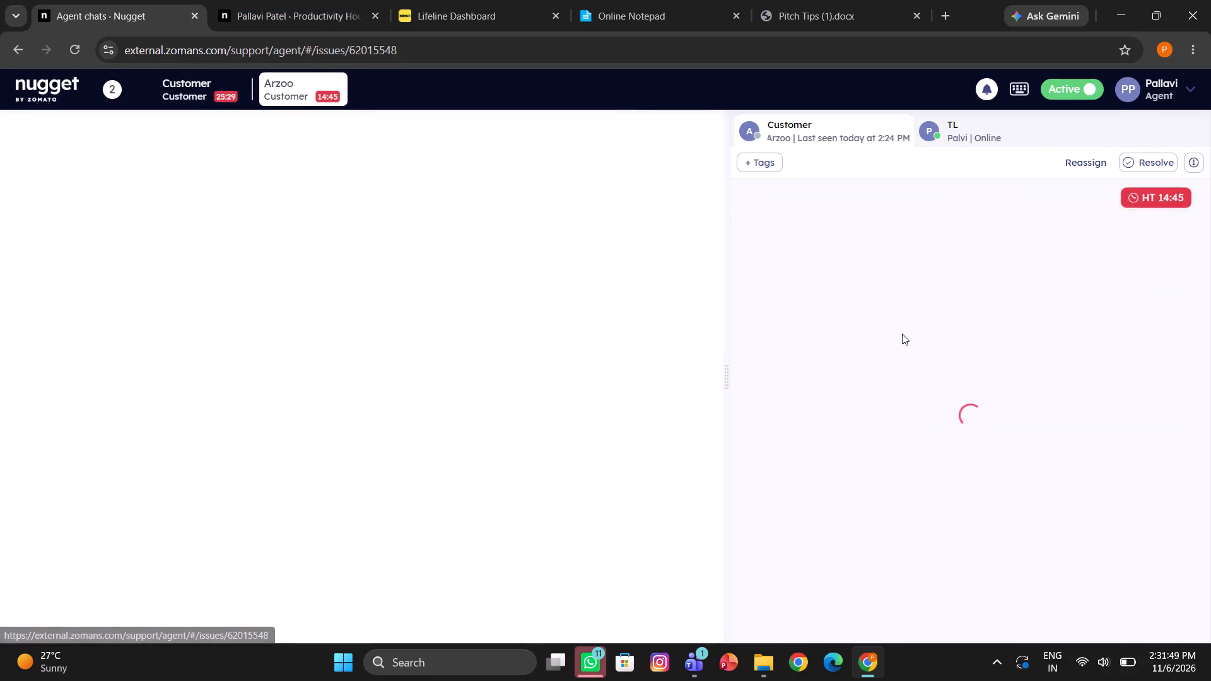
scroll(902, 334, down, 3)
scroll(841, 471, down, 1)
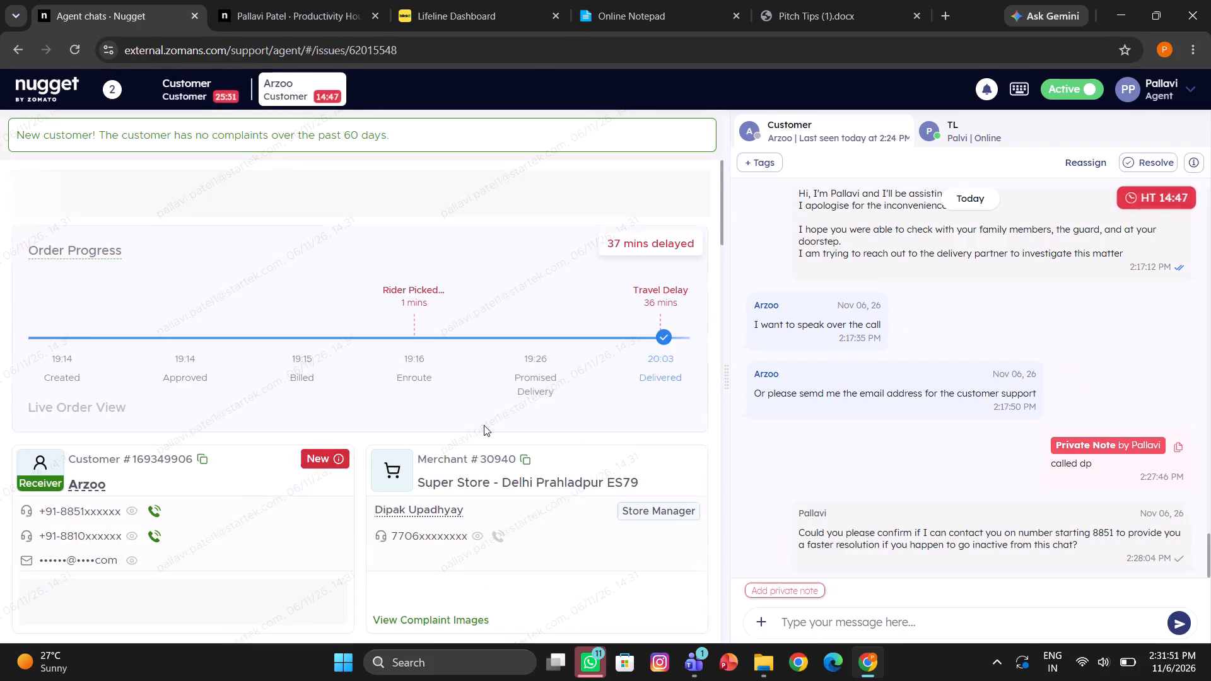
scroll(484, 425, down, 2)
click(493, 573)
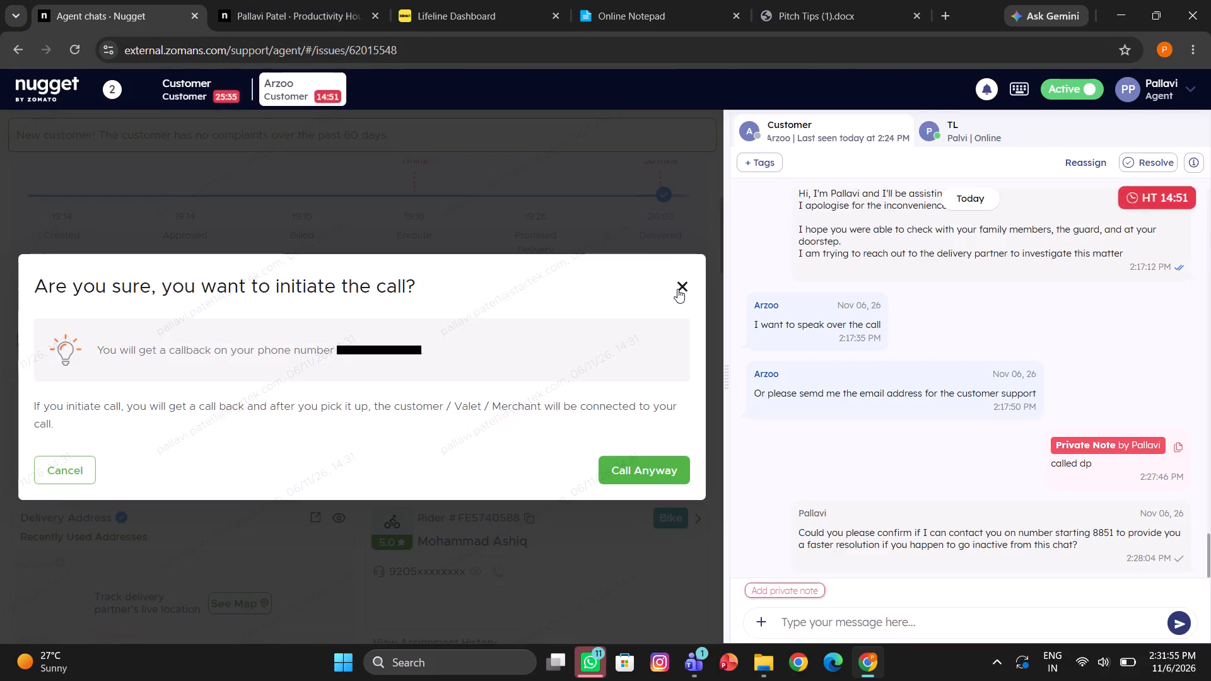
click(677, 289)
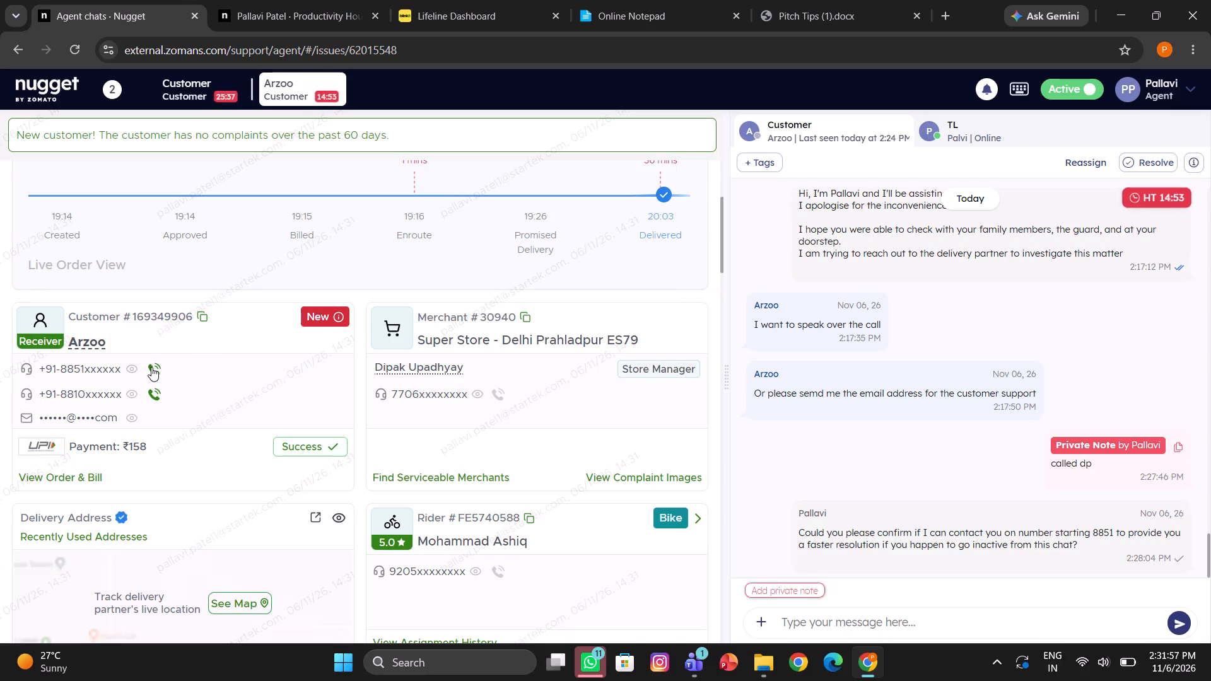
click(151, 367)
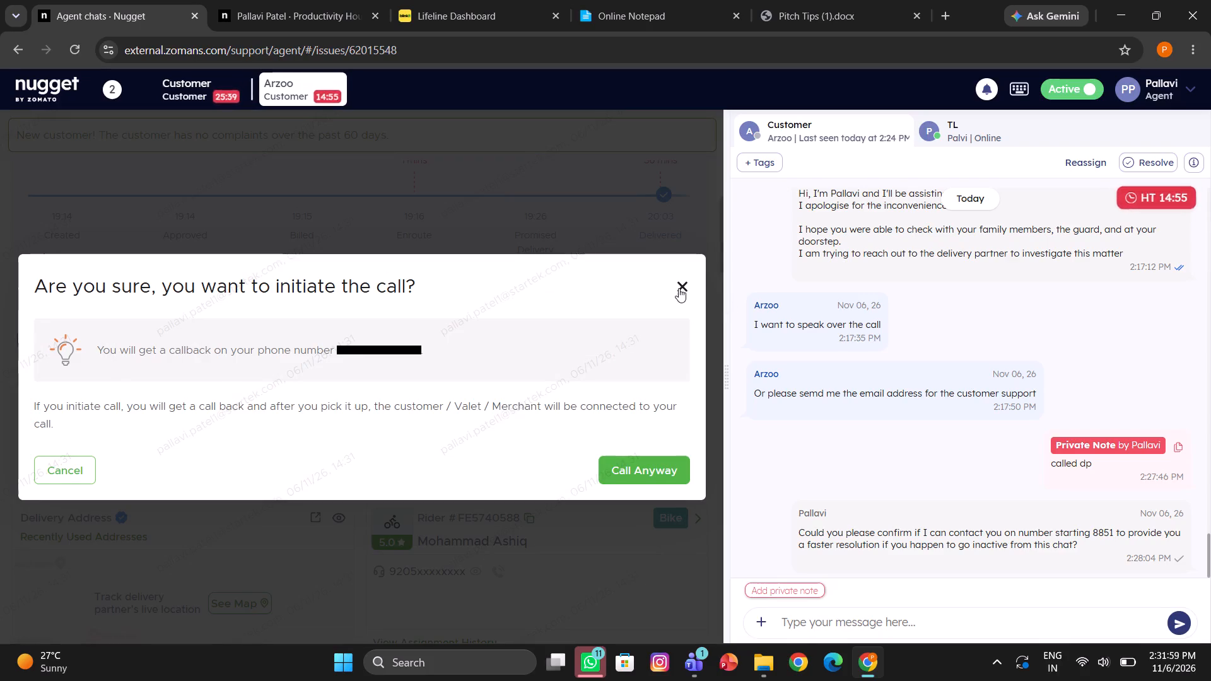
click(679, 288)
Report Arzoo's Nov 05 order as Order not Delivered and resolve it with a ₹158 refund to the original source.
scroll(561, 267, up, 6)
click(435, 185)
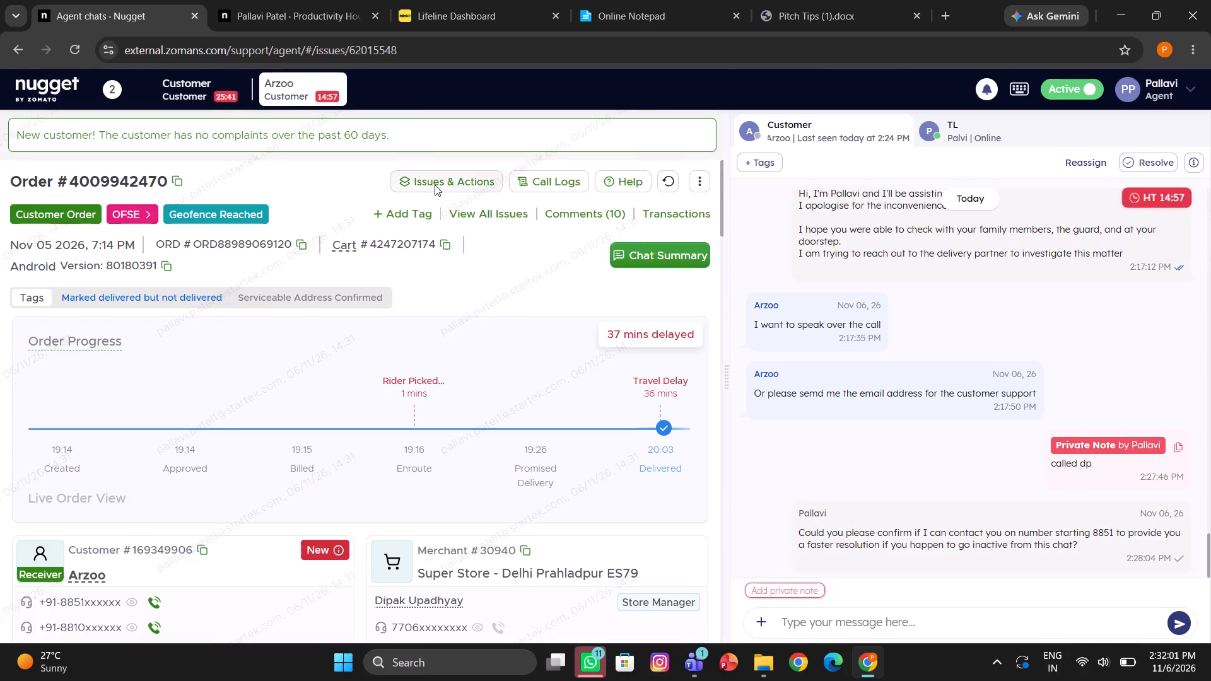
click(525, 178)
text(ord)
click(452, 252)
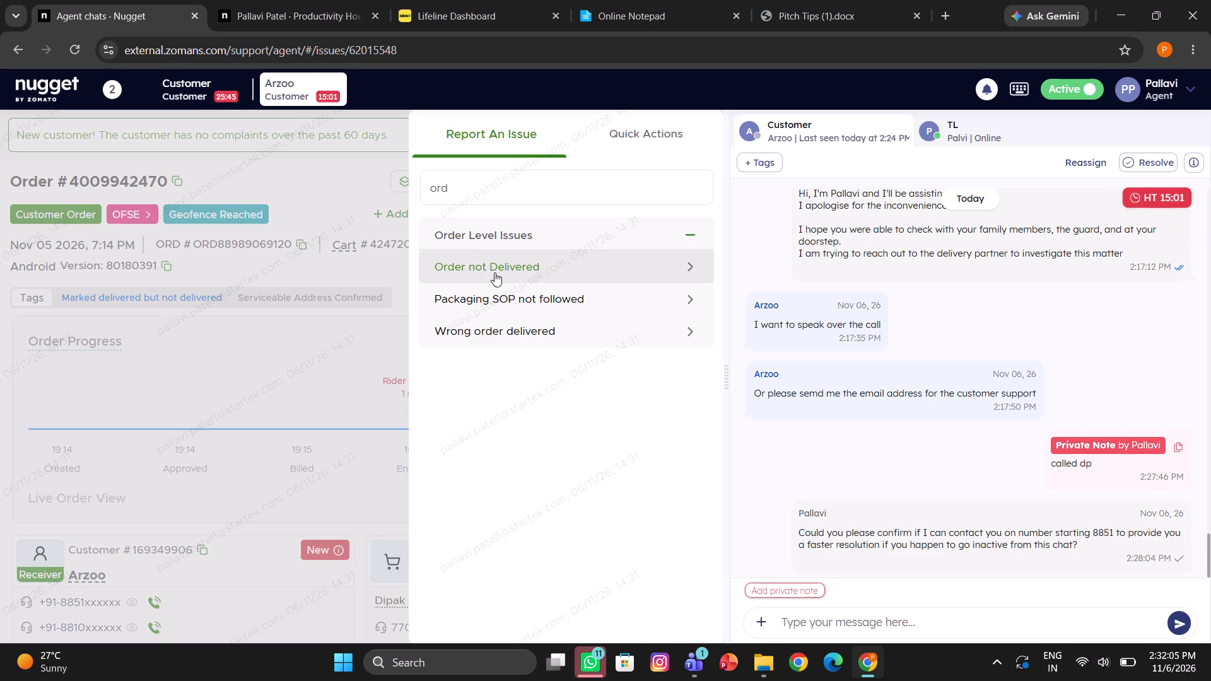
click(531, 264)
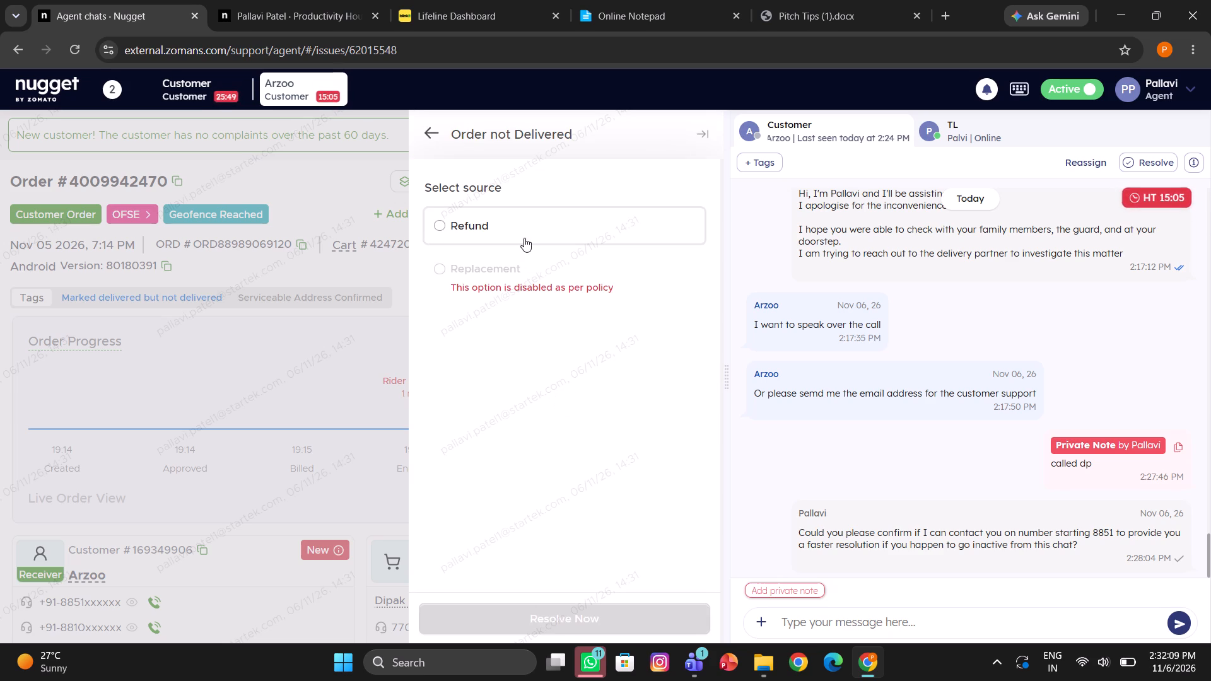
click(524, 238)
click(527, 356)
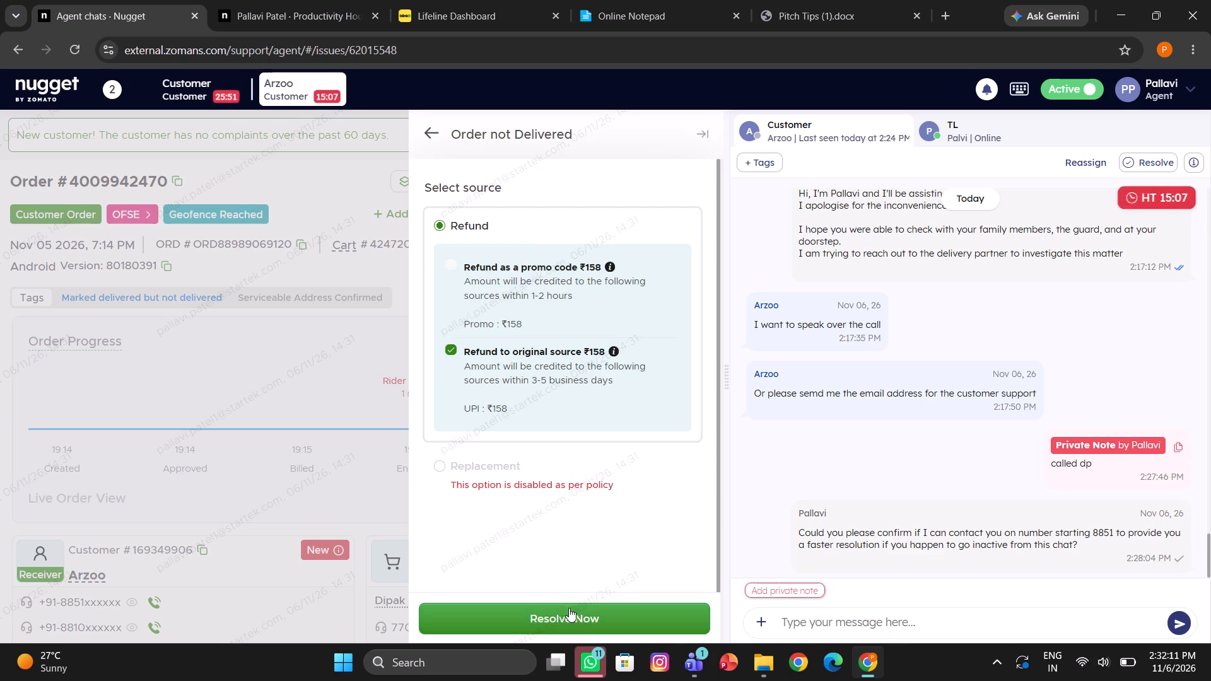
click(566, 610)
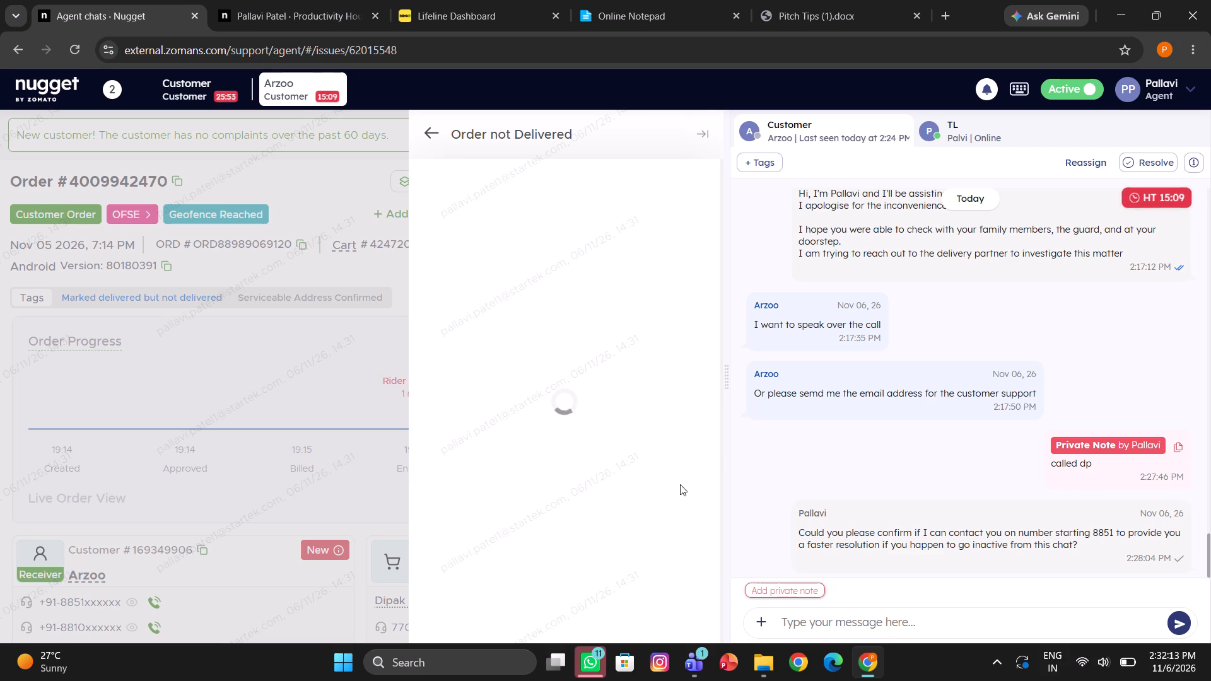
Send Arzoo the two generated resolution messages, acknowledging the undelivered order and announcing the Rs.158.00 UPI refund, and finish the issue report.
click(687, 487)
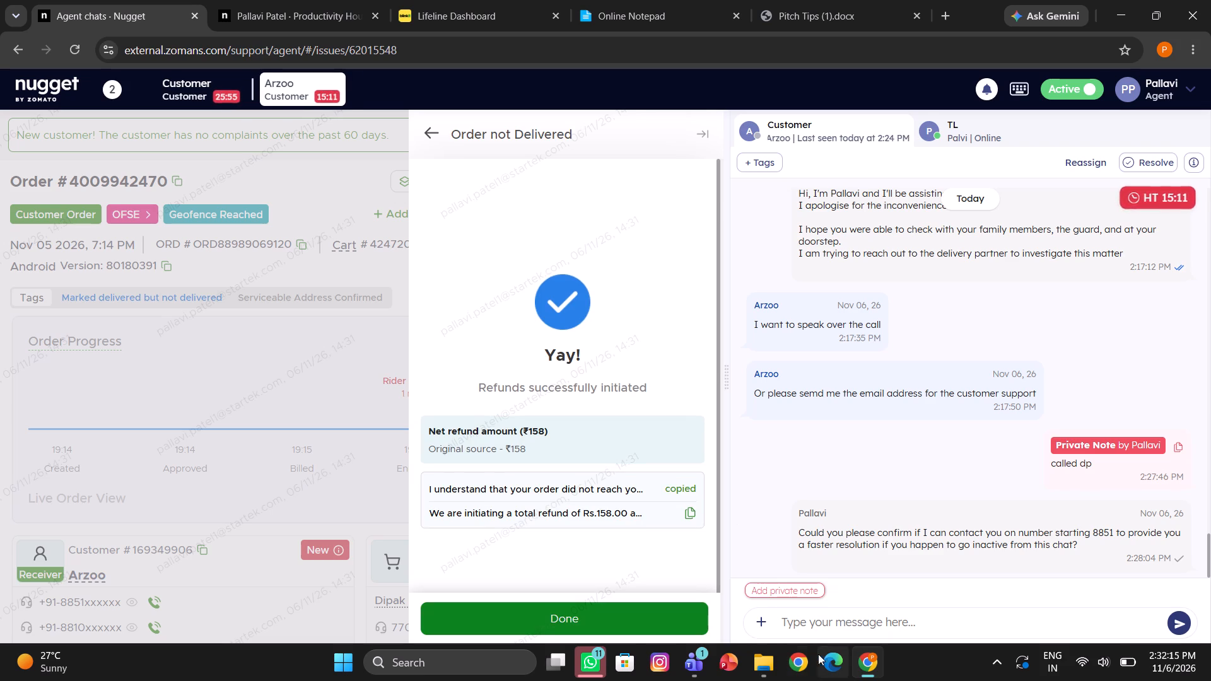
click(792, 627)
key(ctrl+v)
key(Return)
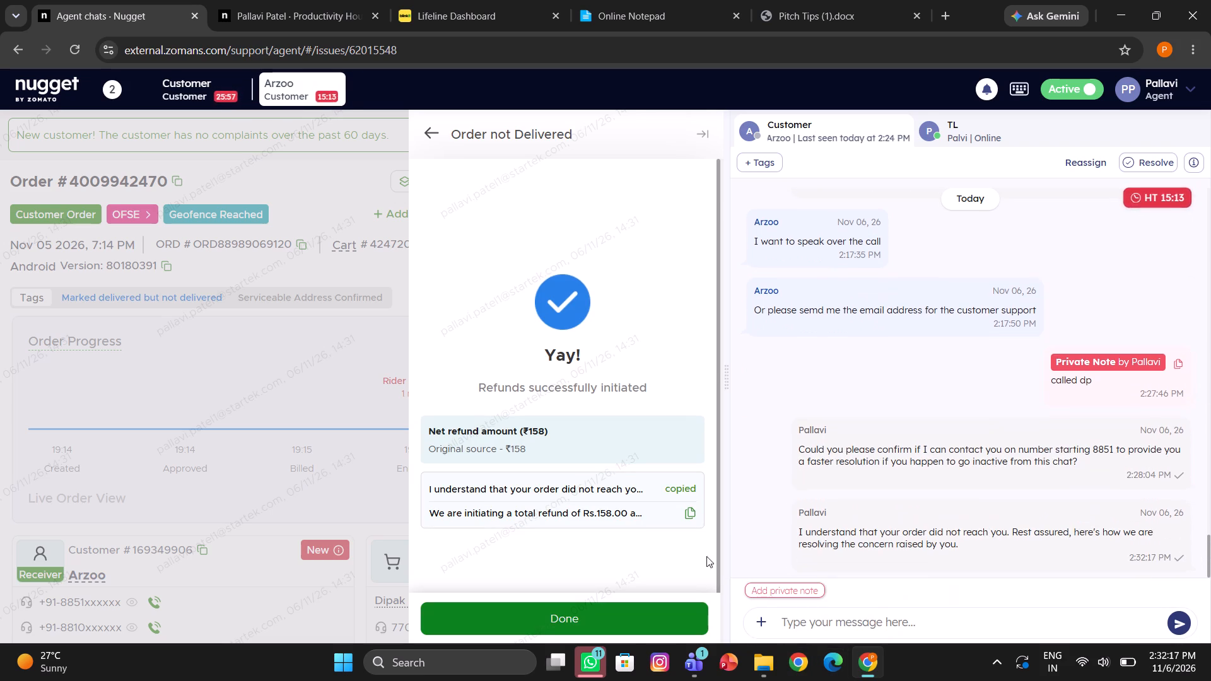
click(693, 517)
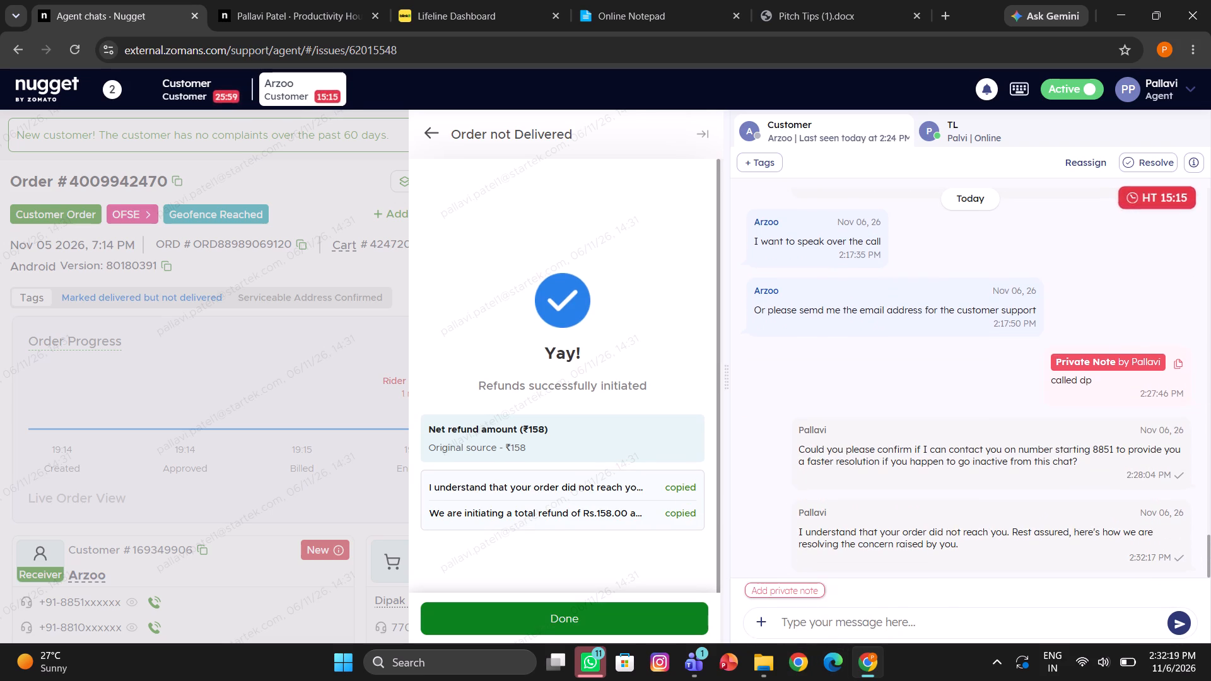
click(816, 629)
key(ctrl+v)
key(Return)
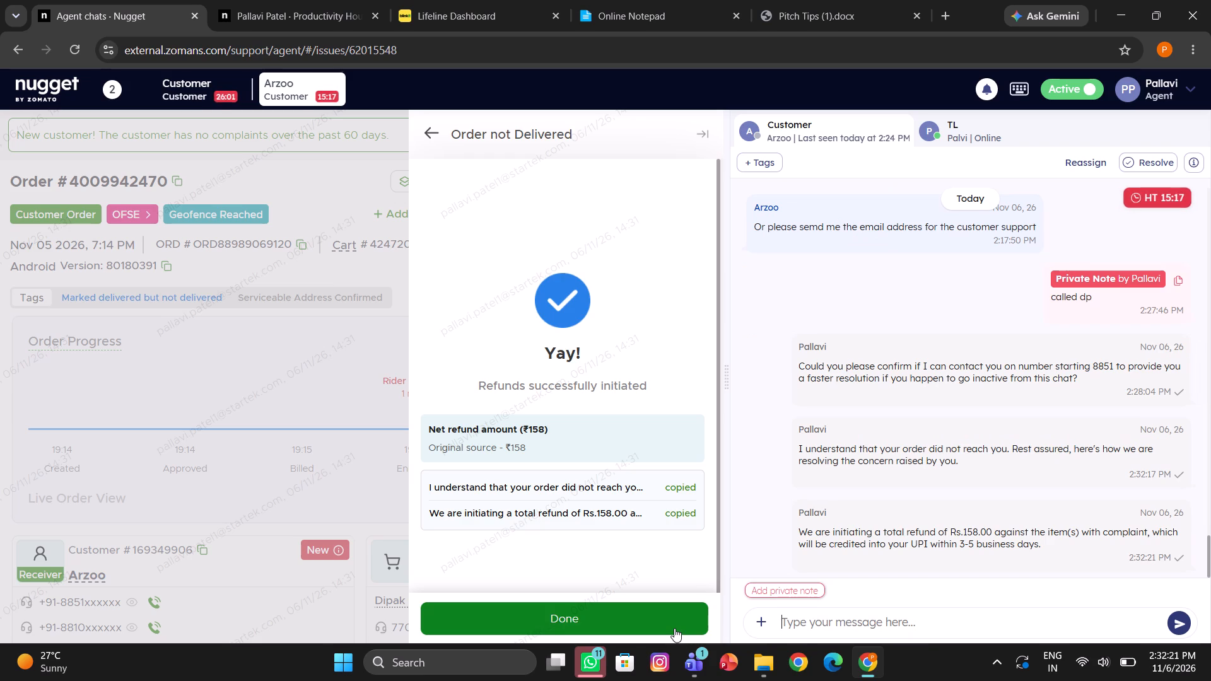
click(674, 628)
Send Arzoo the "Rate us/Rating" canned response asking for a conversation rating.
click(821, 631)
text(/ra)
click(850, 404)
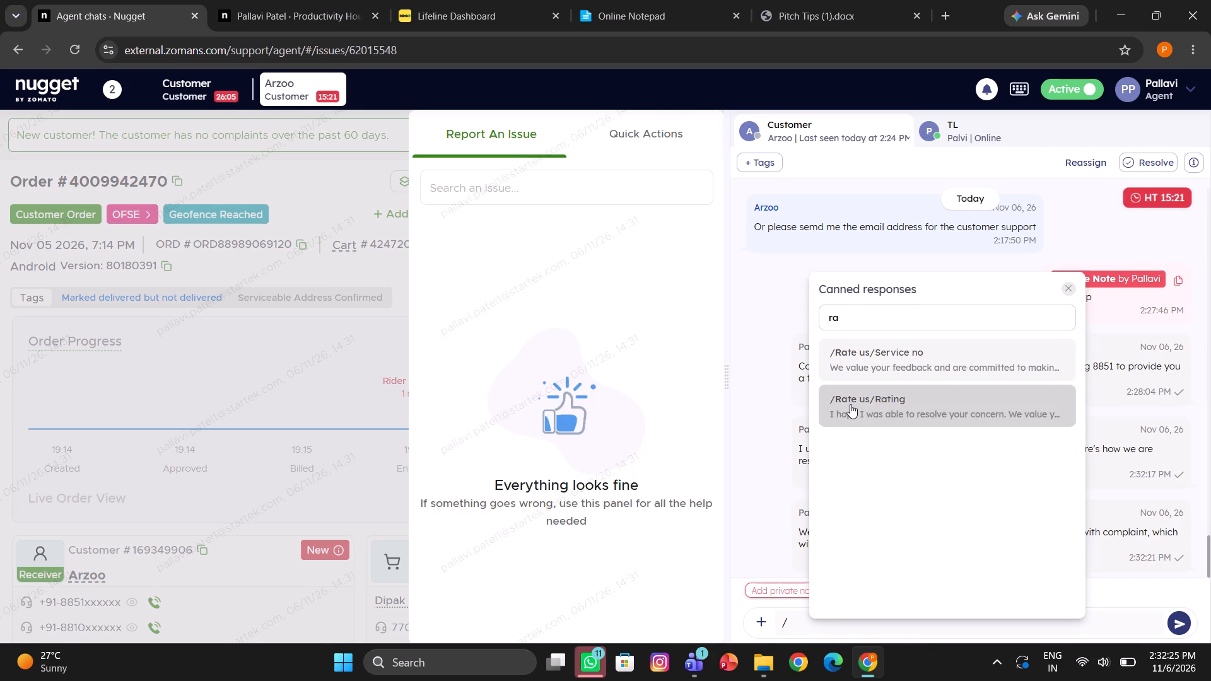
key(Return)
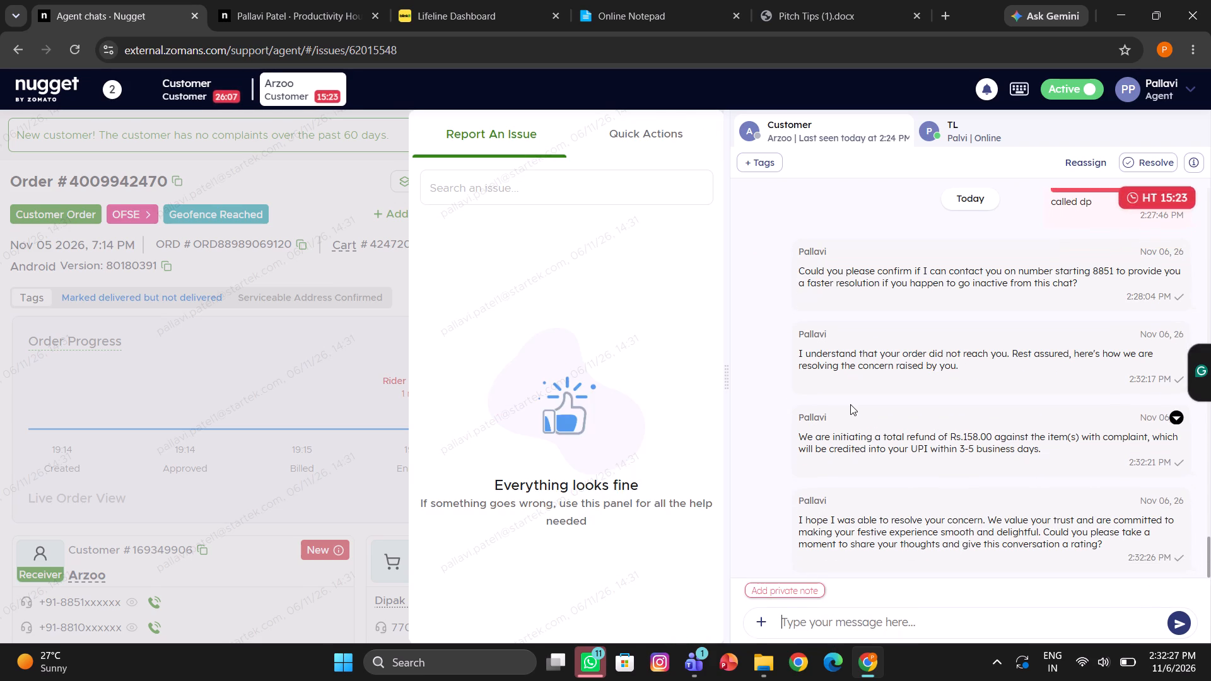
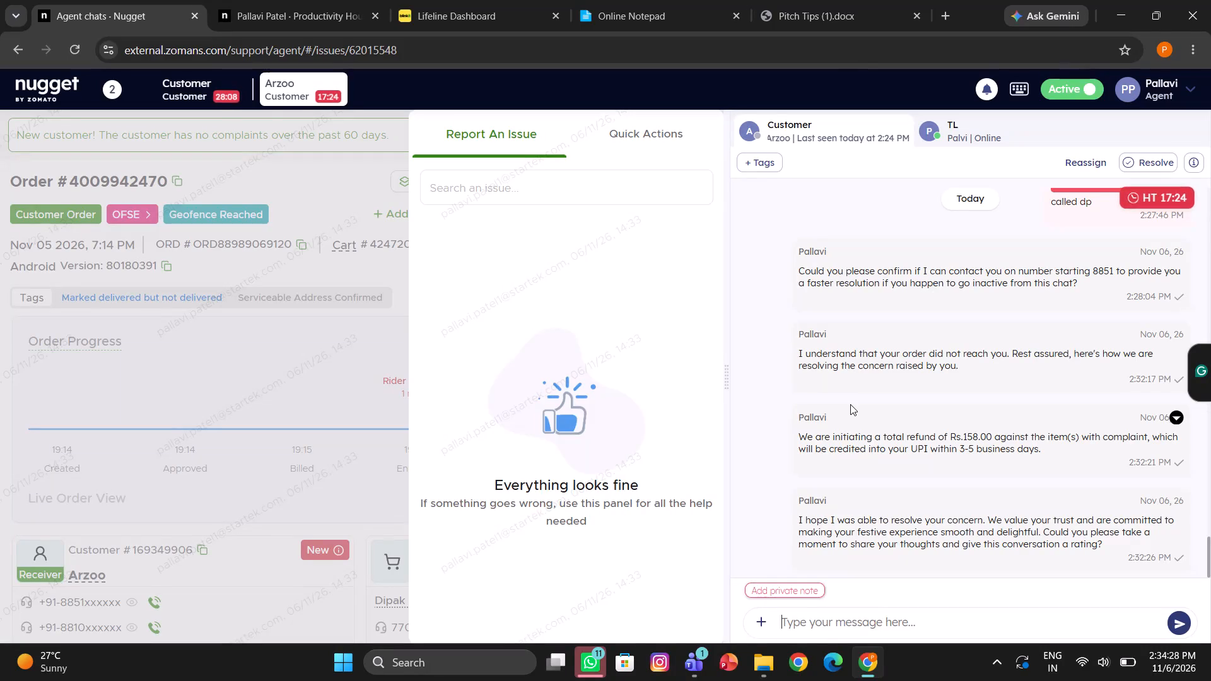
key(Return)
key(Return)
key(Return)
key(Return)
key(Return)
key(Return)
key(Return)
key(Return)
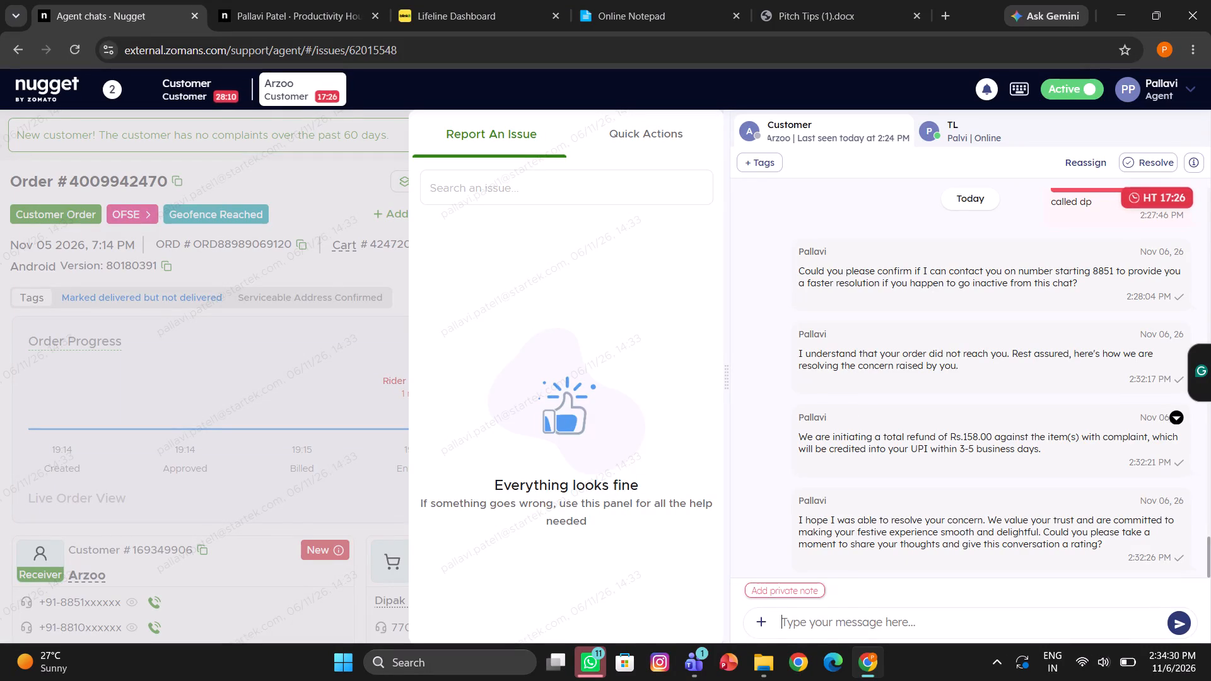
Close the issue reporting view and copy the DP Answered / Reason for MDND note template from Online Notepad.
click(988, 469)
click(218, 156)
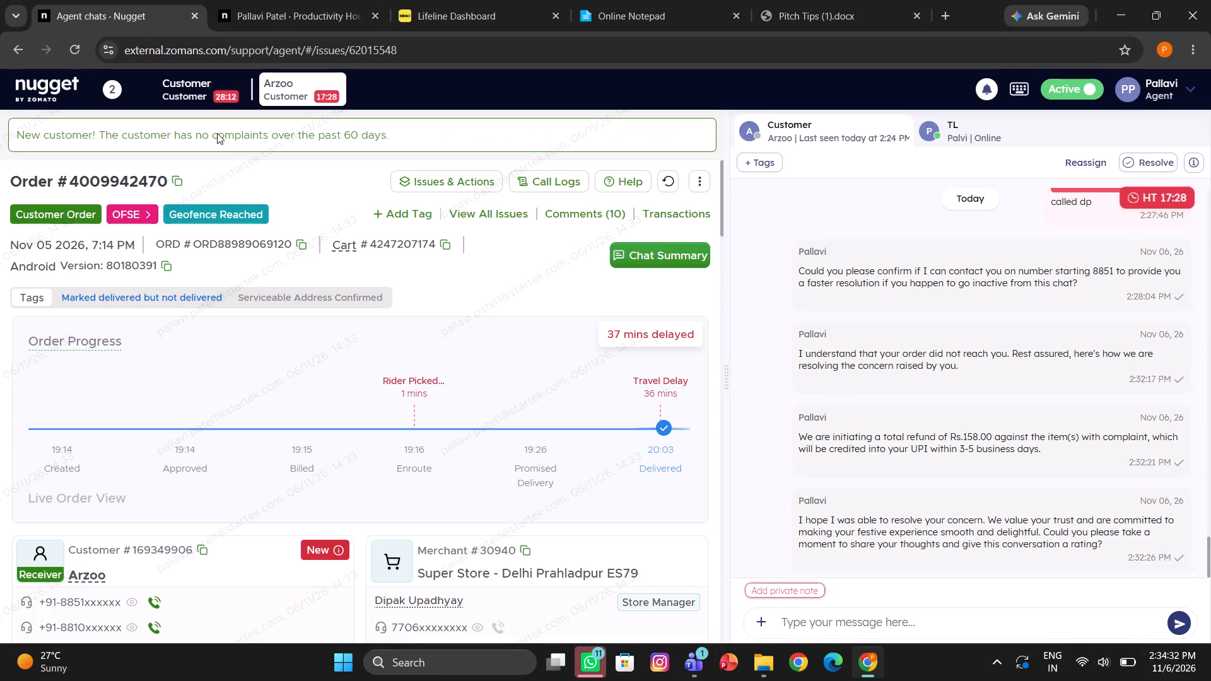
click(636, 0)
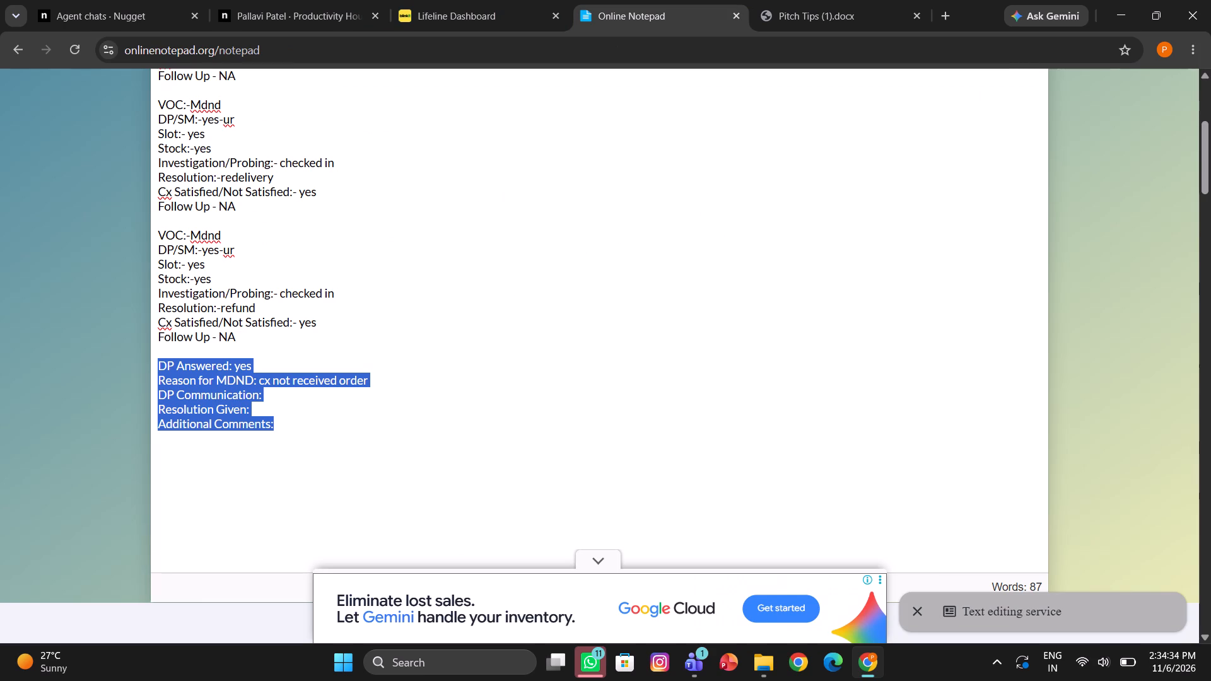
key(ctrl+c)
click(63, 0)
scroll(812, 460, down, 1)
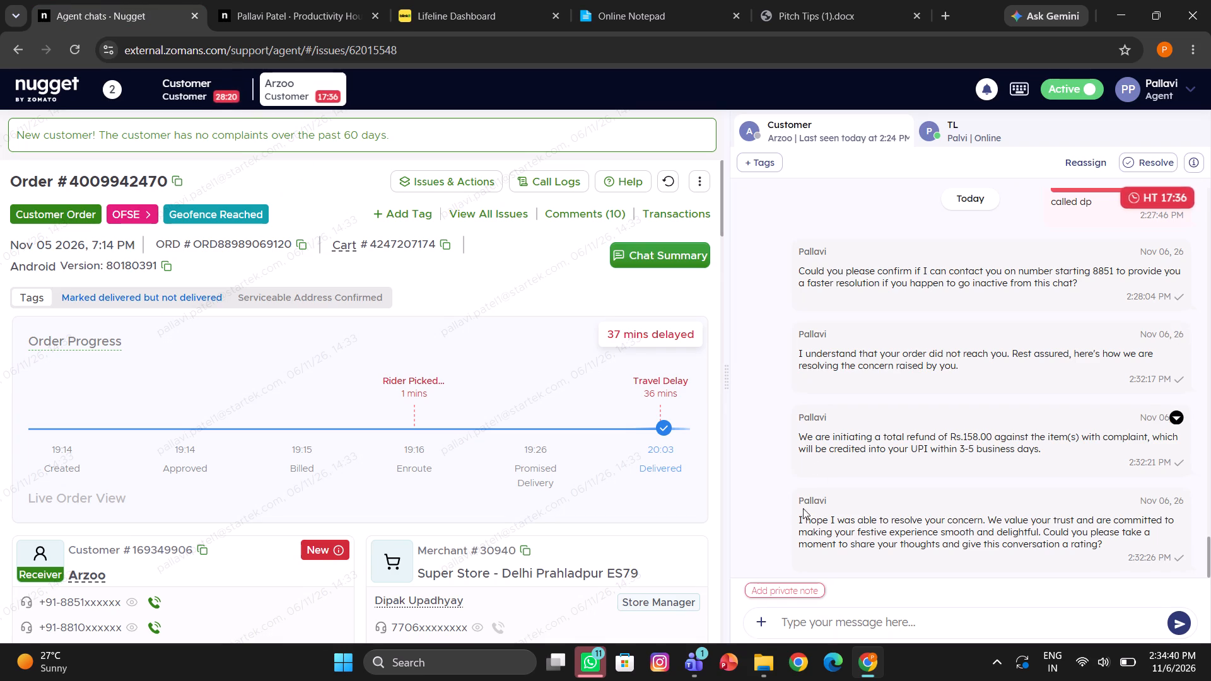
Add a private note to Arzoo's chat from the template, with DP Answered na, DP Communication na and Resolution Given refund.
click(769, 597)
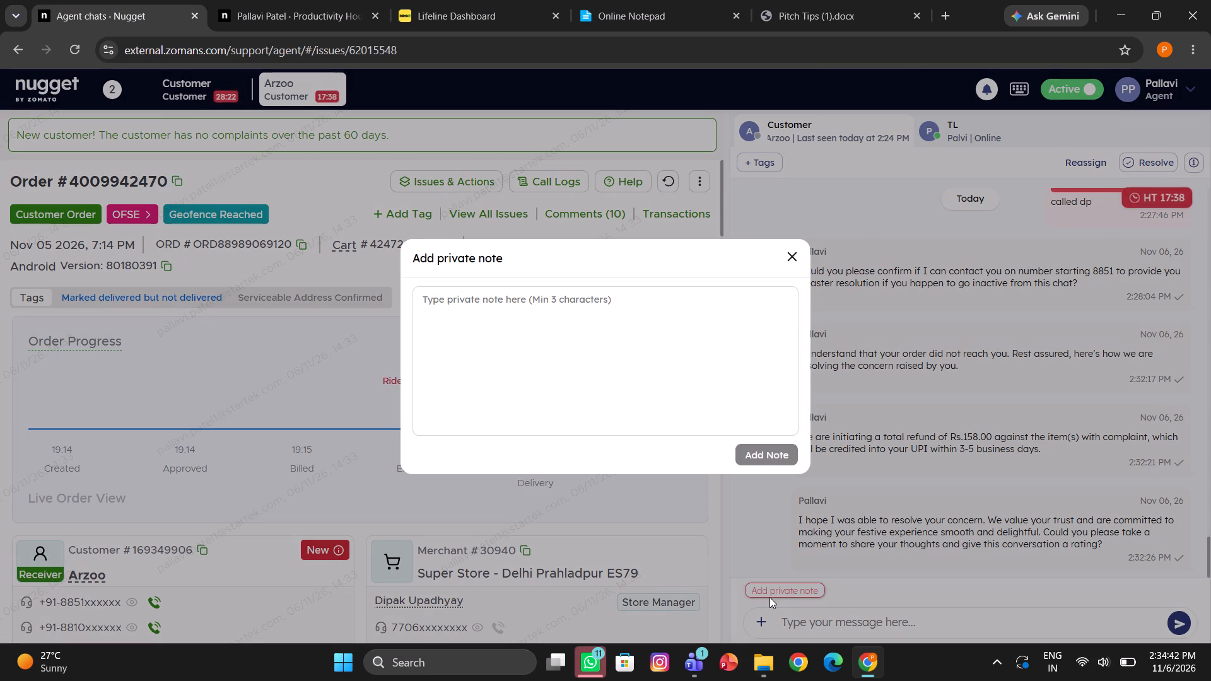
key(ctrl+v)
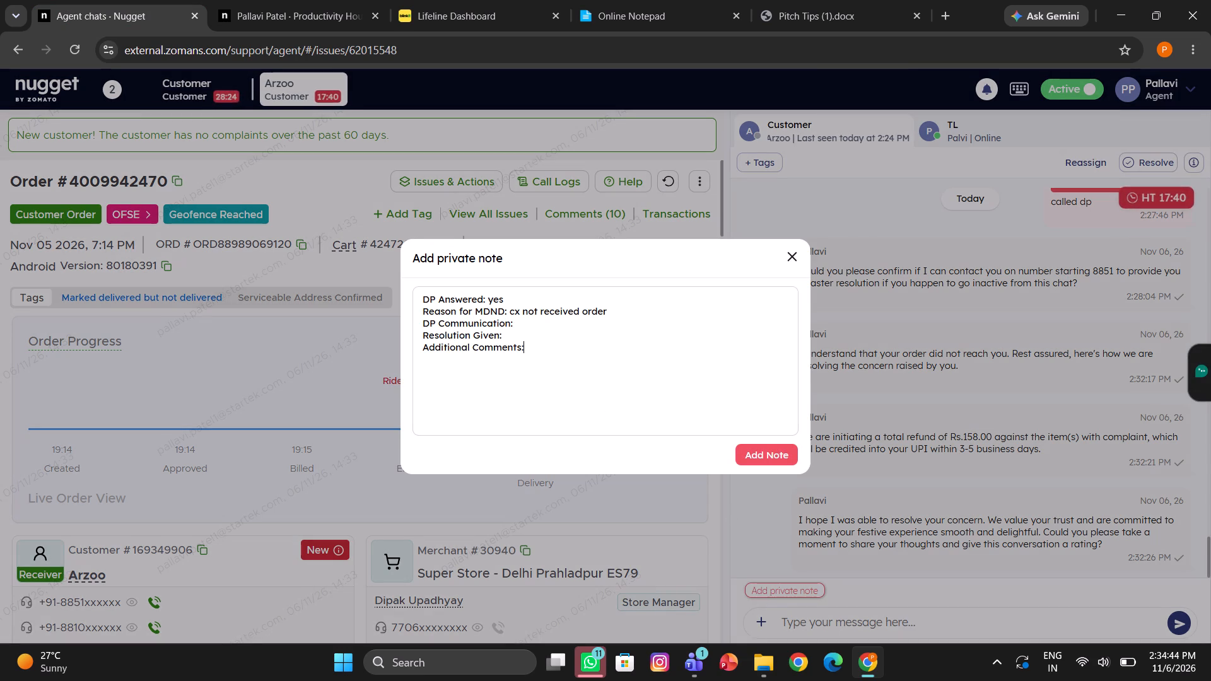
click(520, 326)
key(space)
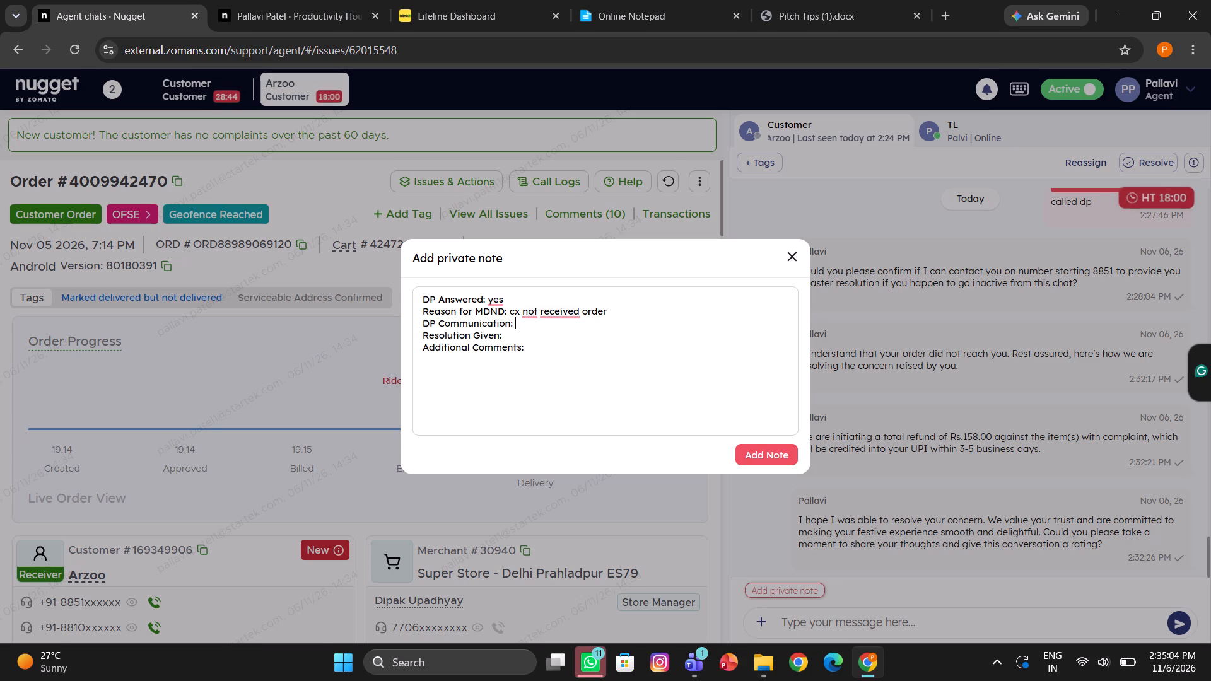
text(na)
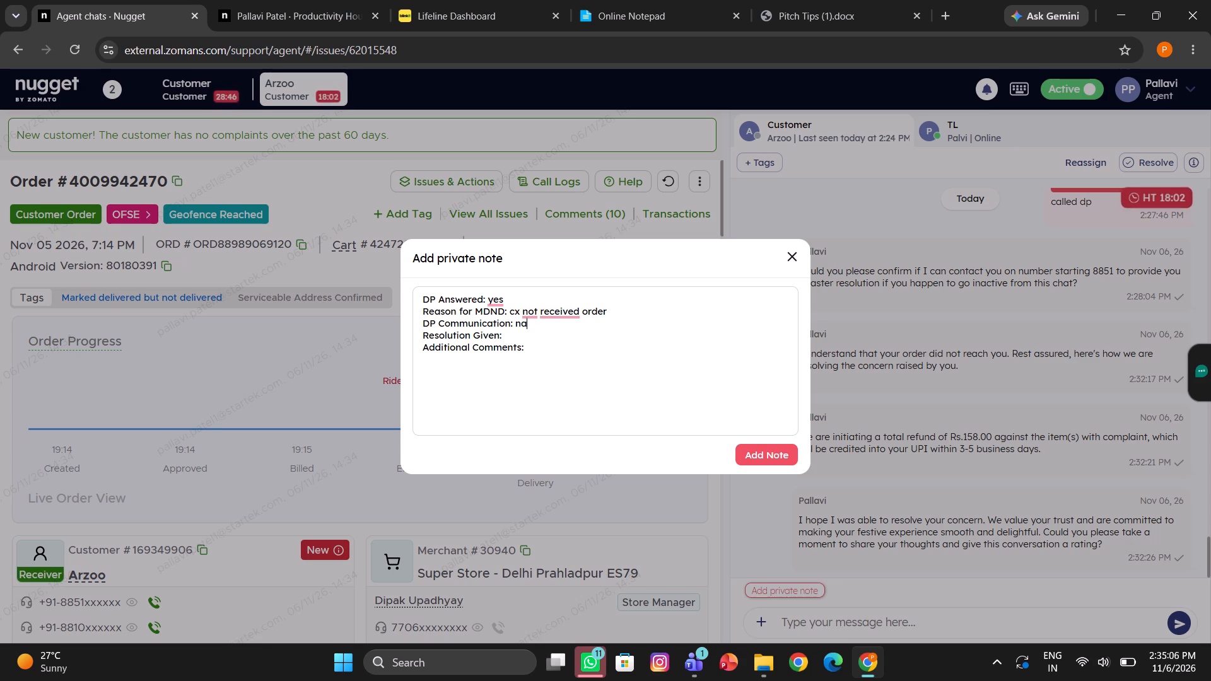
click(505, 301)
key(BackSpace)
key(BackSpace)
key(BackSpace)
text(na)
click(505, 335)
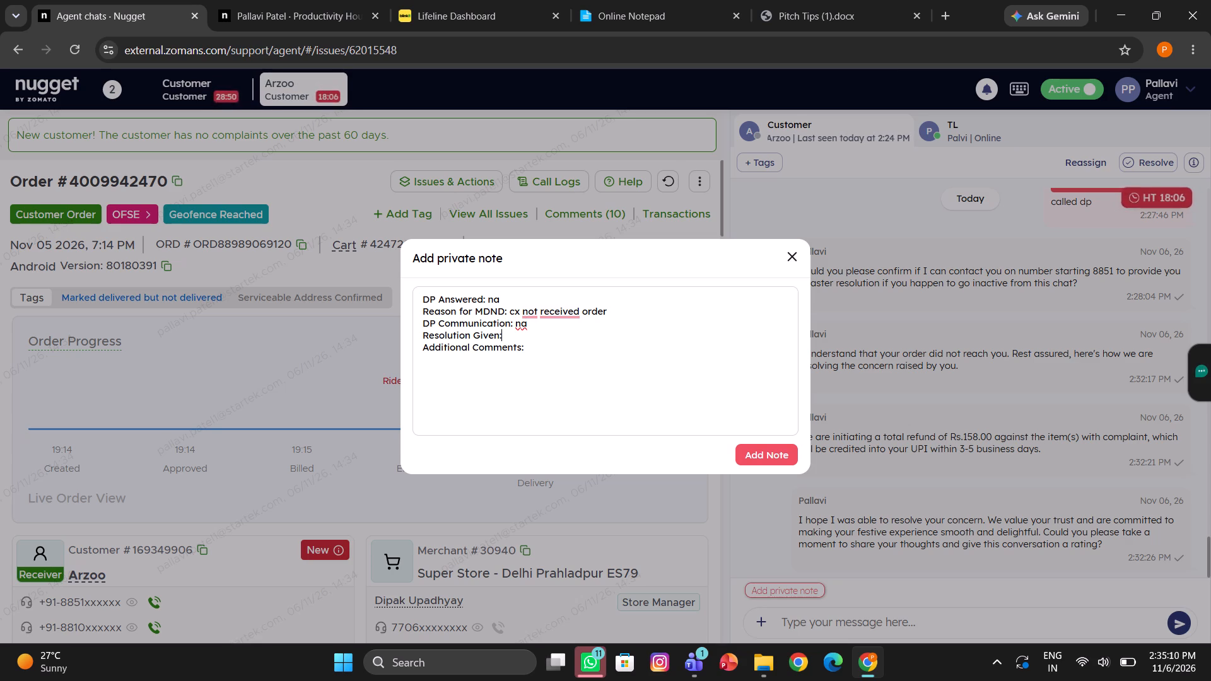
key(space)
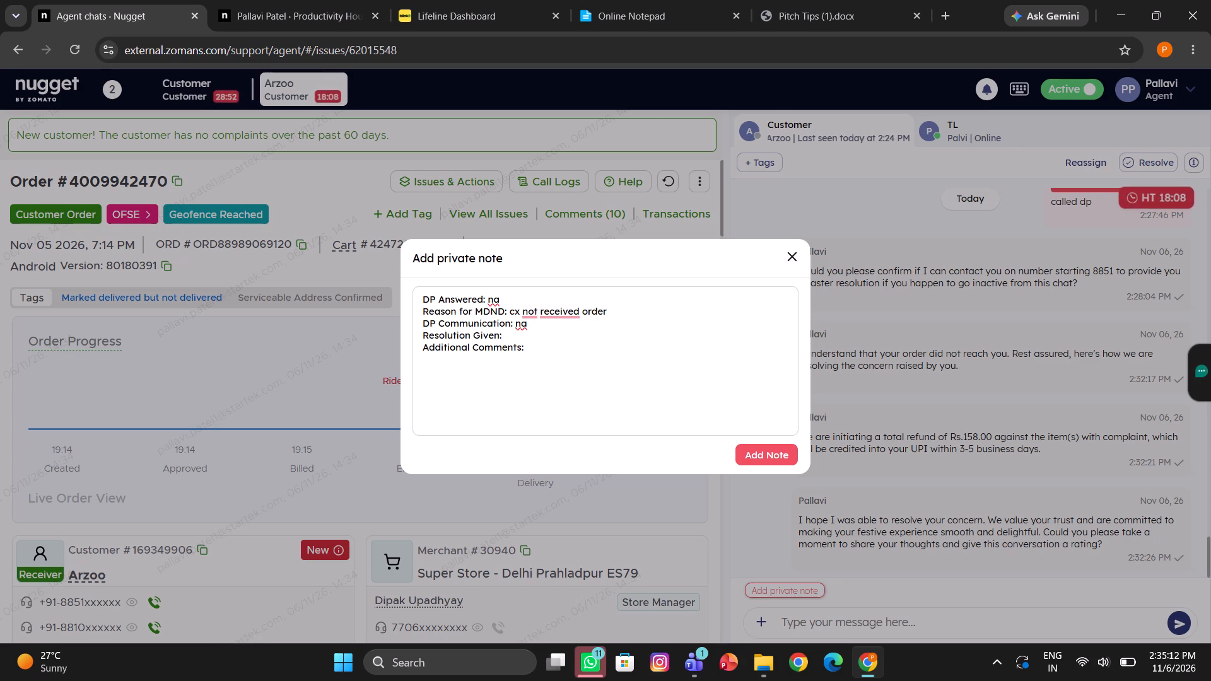
text(refund)
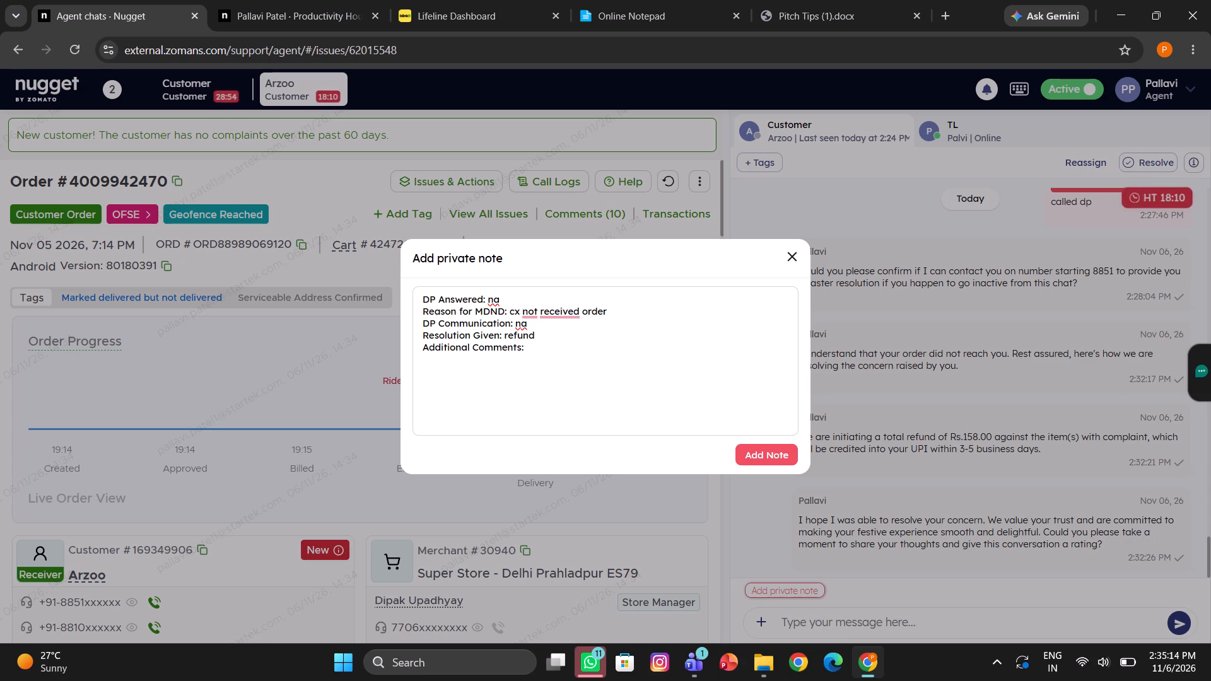
click(759, 445)
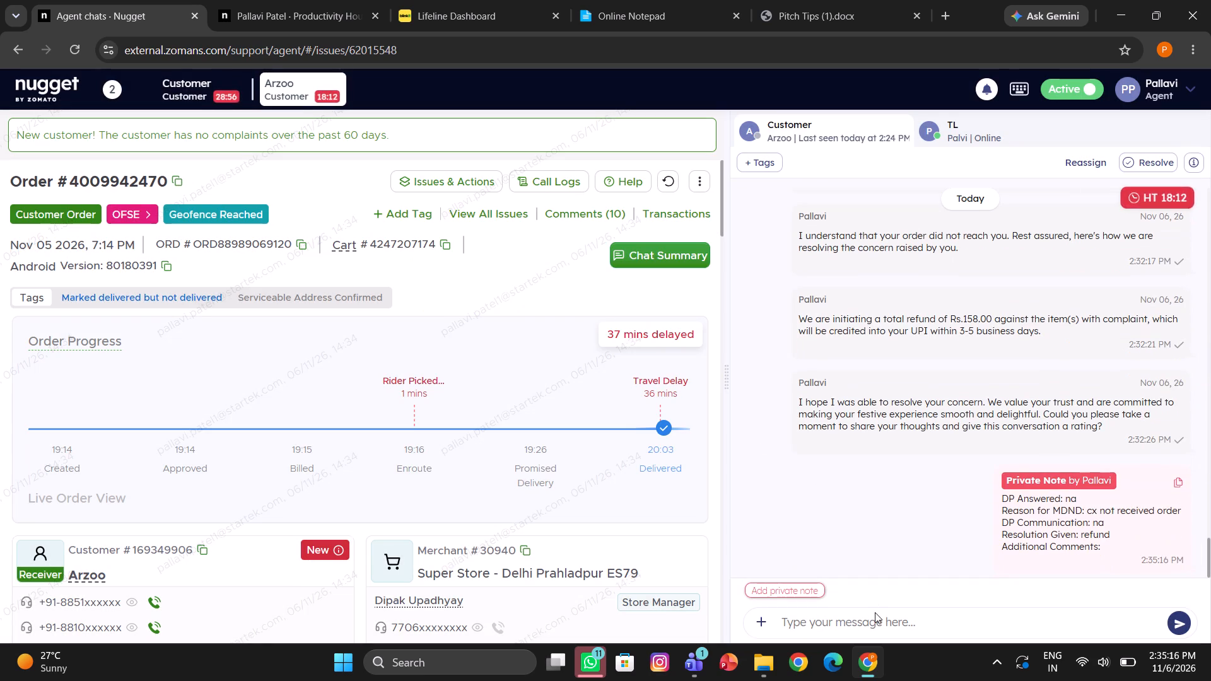
Send Arzoo the closing canned response, searching the canned responses for "clo".
click(819, 624)
text(/clo)
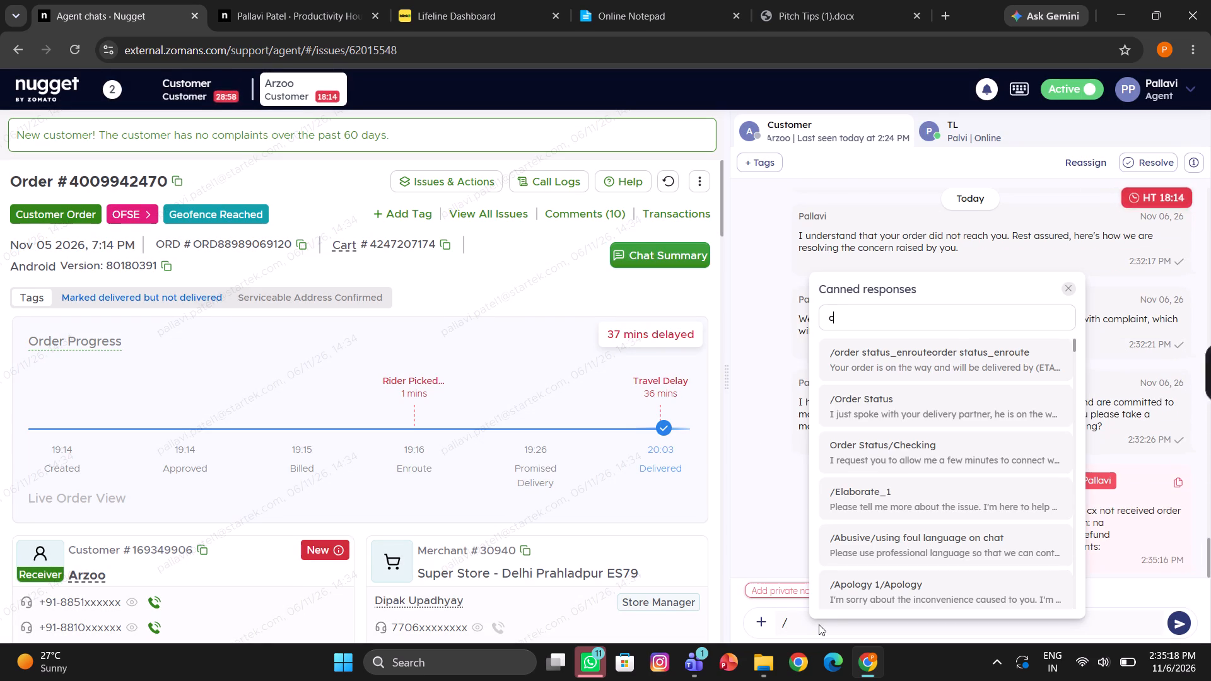
click(838, 370)
key(Return)
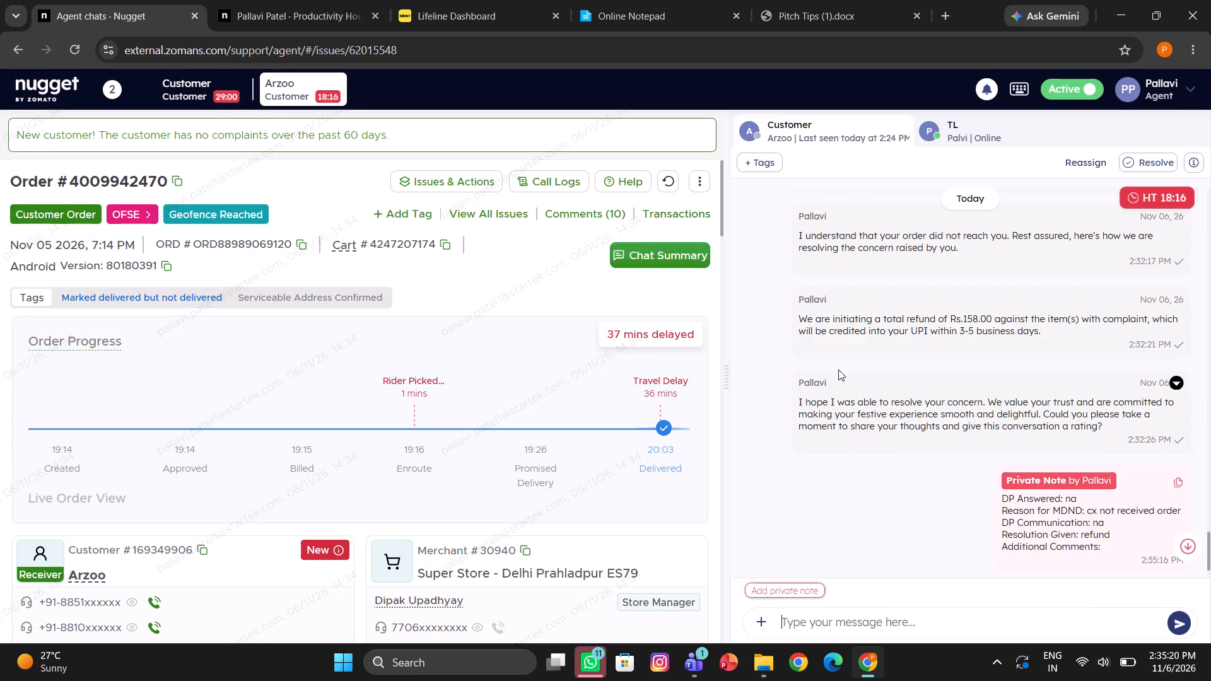
Switch to the other customer's chat about the Nov 06 order.
click(189, 92)
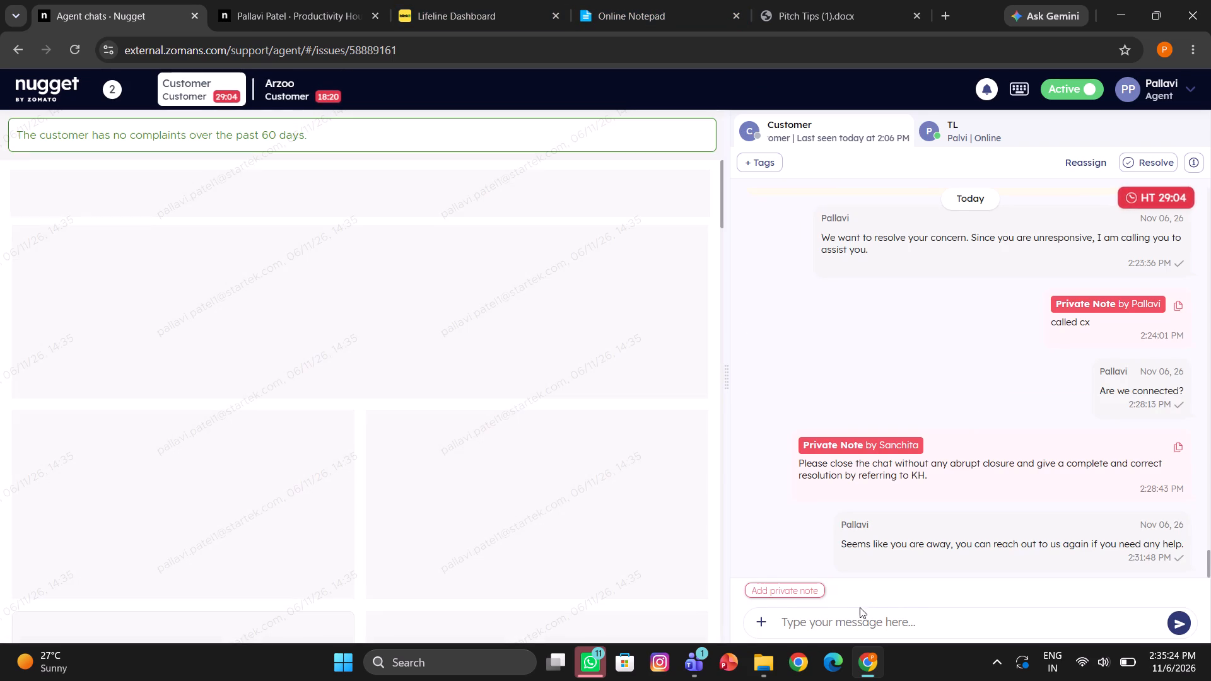
Copy the "Please share the requested details" paragraph below /away in the Pitch Tips document.
click(835, 2)
scroll(511, 395, down, 1)
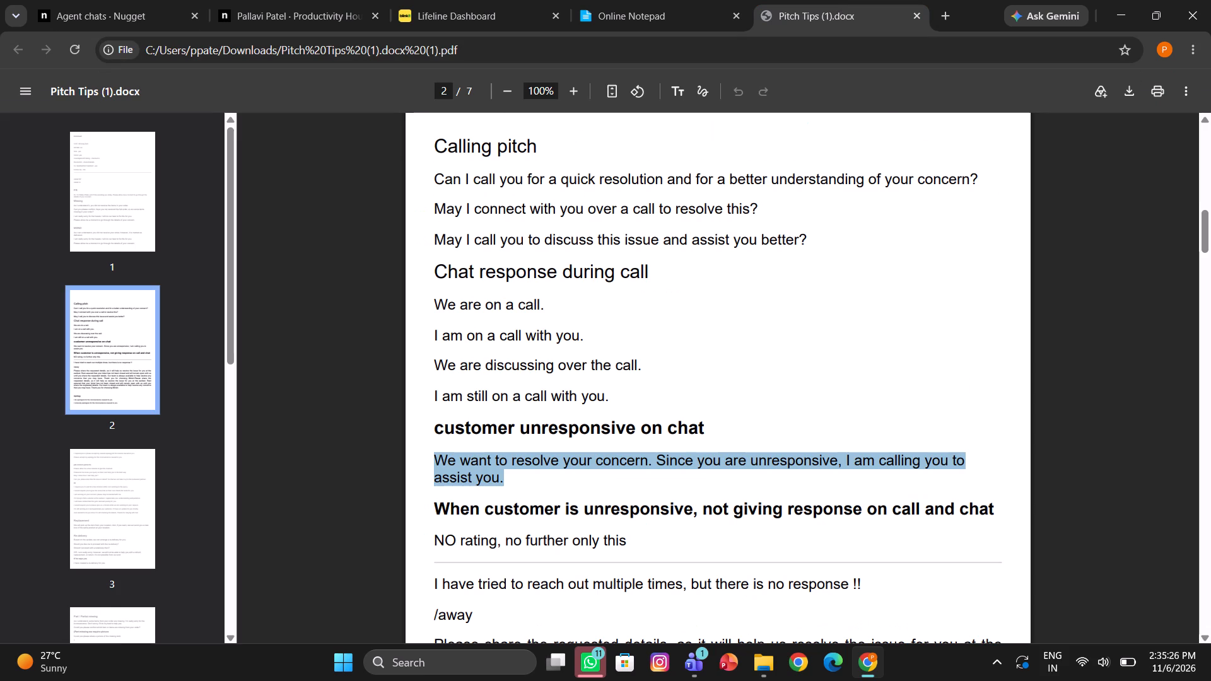
scroll(511, 395, down, 2)
right_click(511, 395)
drag(765, 478, 763, 477)
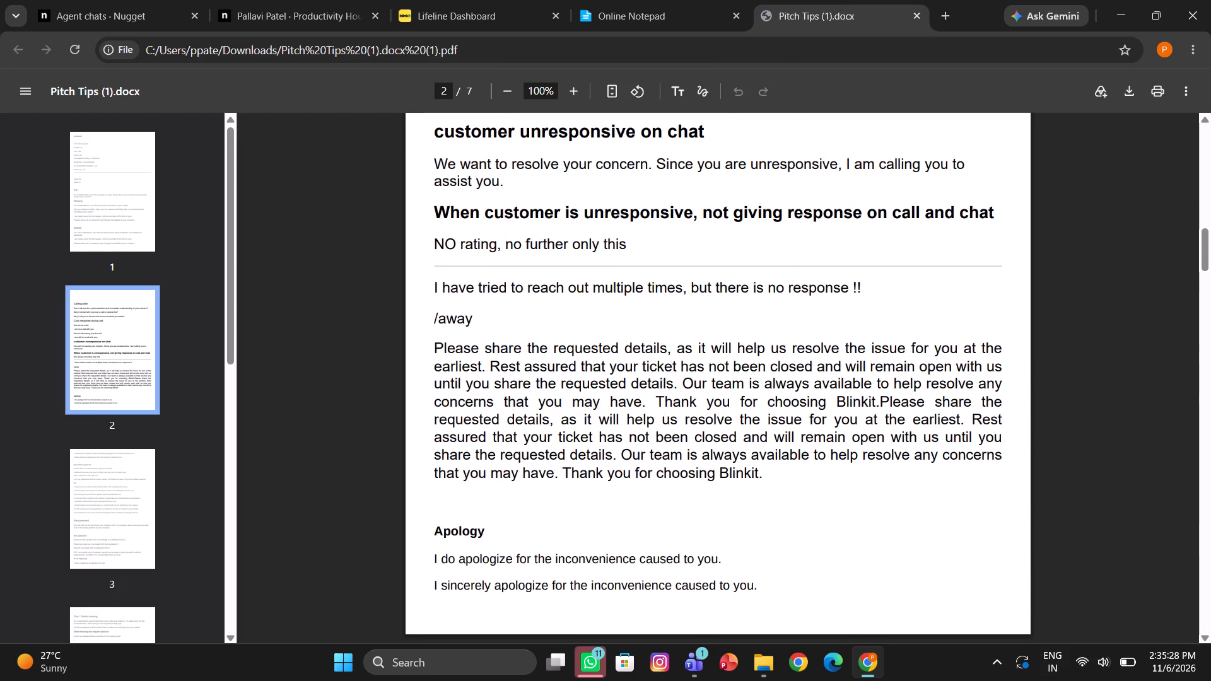
drag(763, 477, 426, 342)
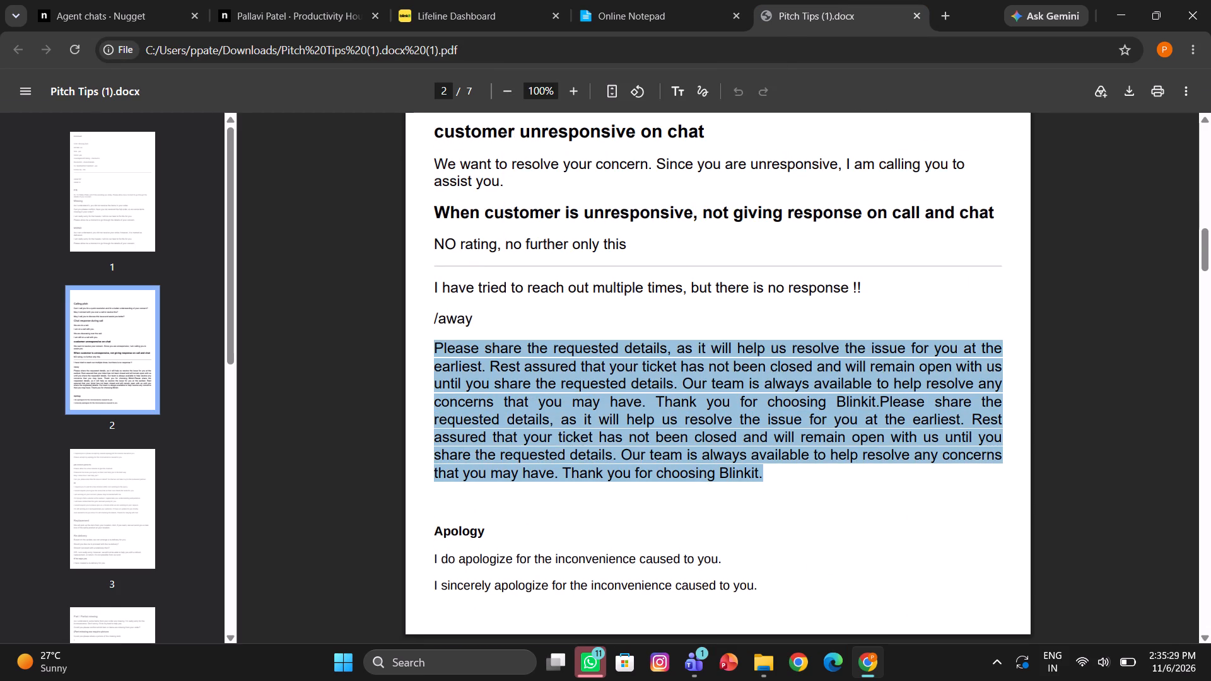
key(ctrl+c)
Paste the paragraph into the Nov 06 customer's reply and join its broken lines at "any concerns" (twice) and "you share".
click(55, 1)
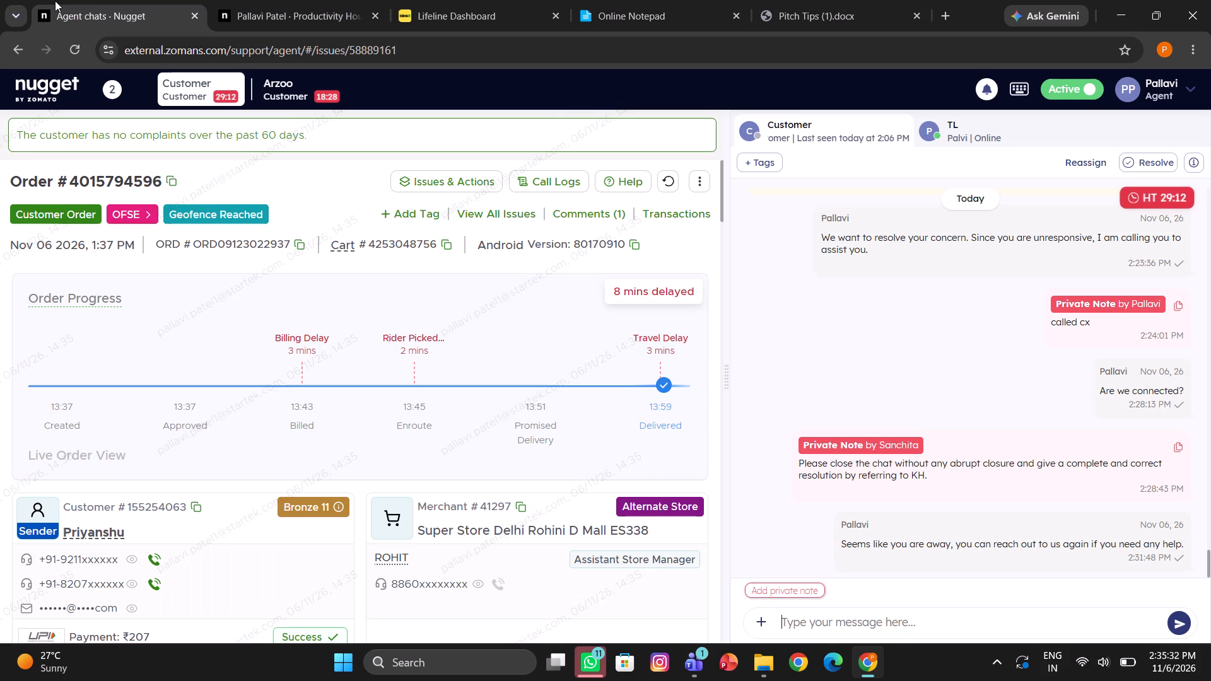
key(ctrl+v)
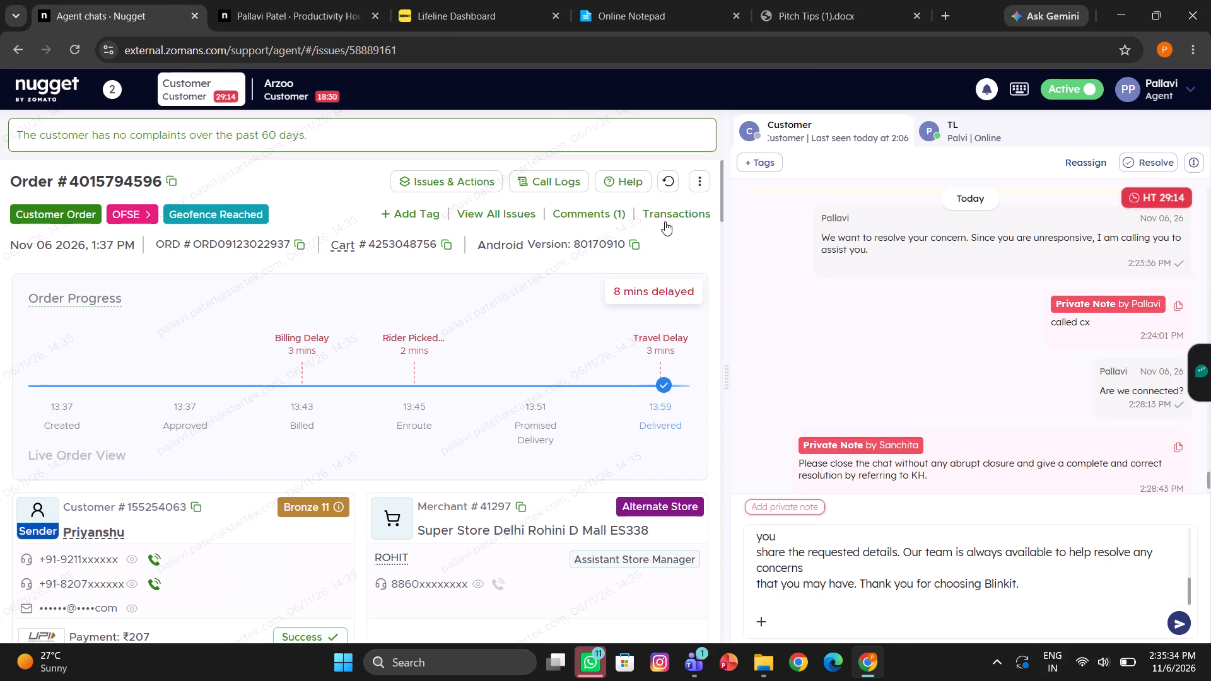
key(Up)
key(BackSpace)
key(space)
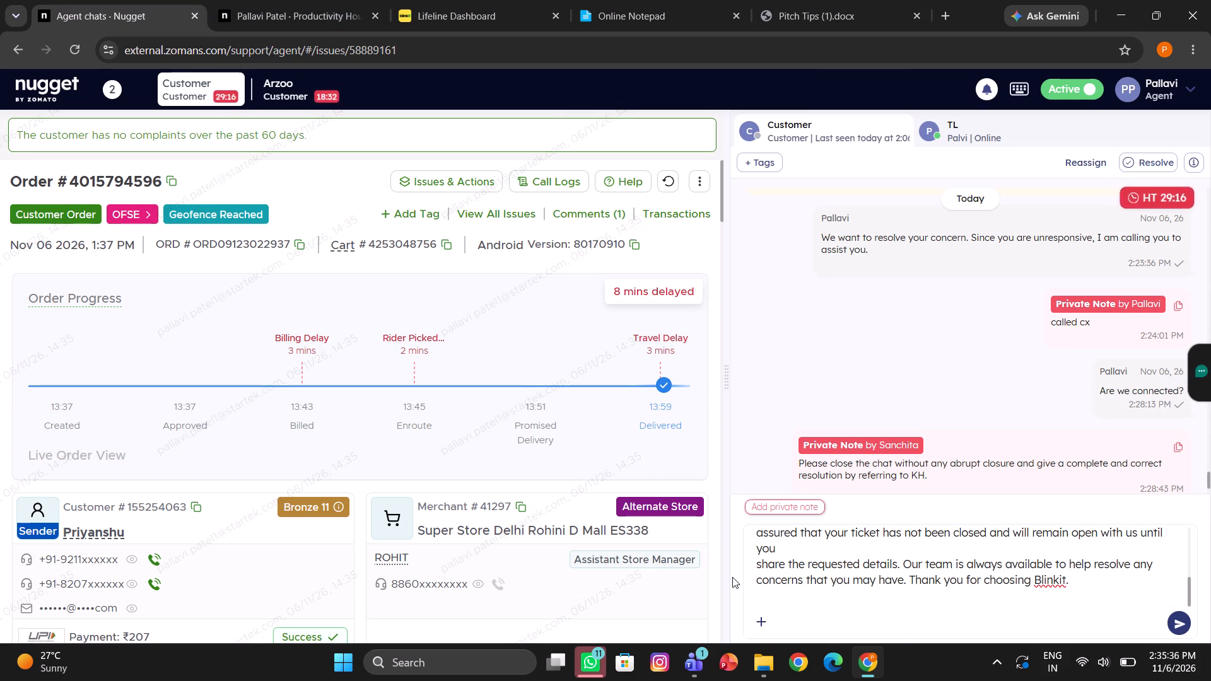
click(759, 558)
key(BackSpace)
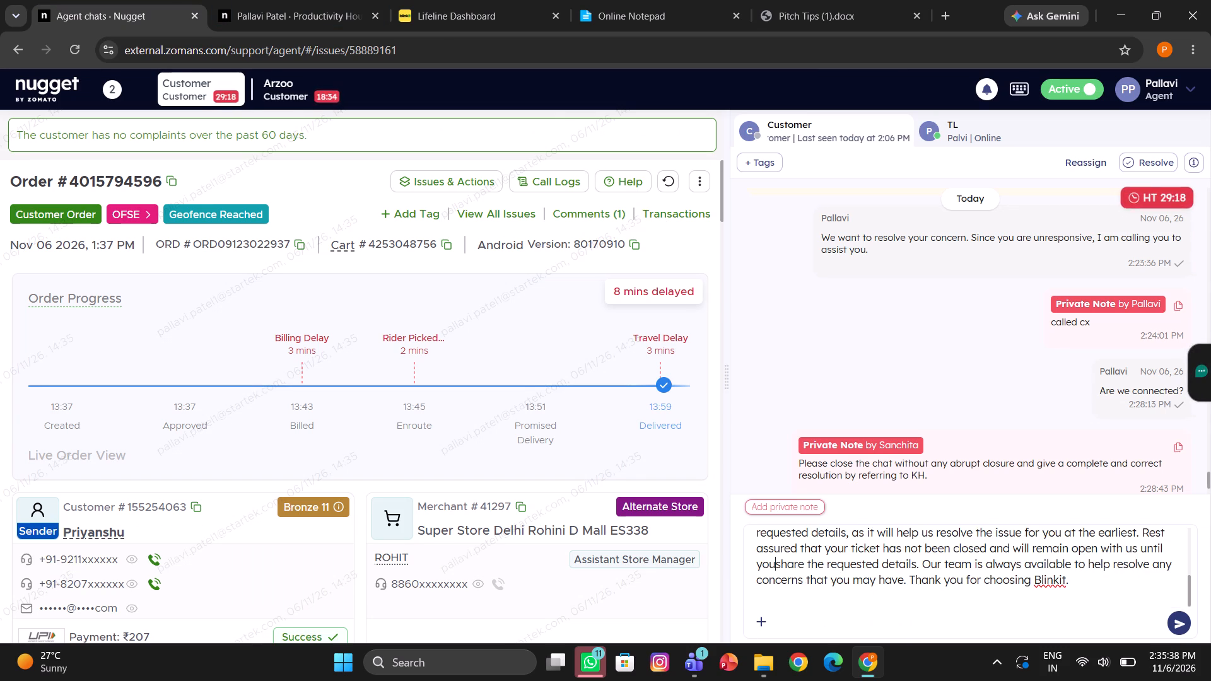
key(space)
scroll(759, 558, up, 1)
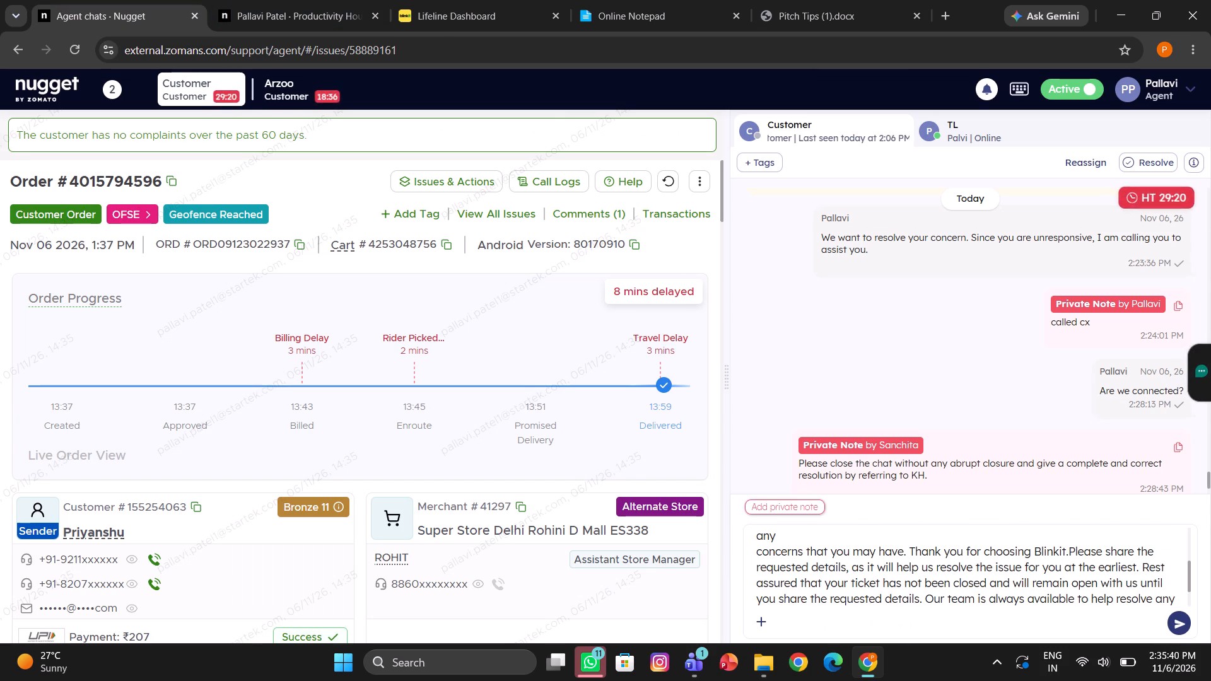
click(754, 550)
key(BackSpace)
key(space)
Replace the reply's line breaks with spaces at "us until", "the requested" and "Rest assured".
scroll(754, 550, up, 1)
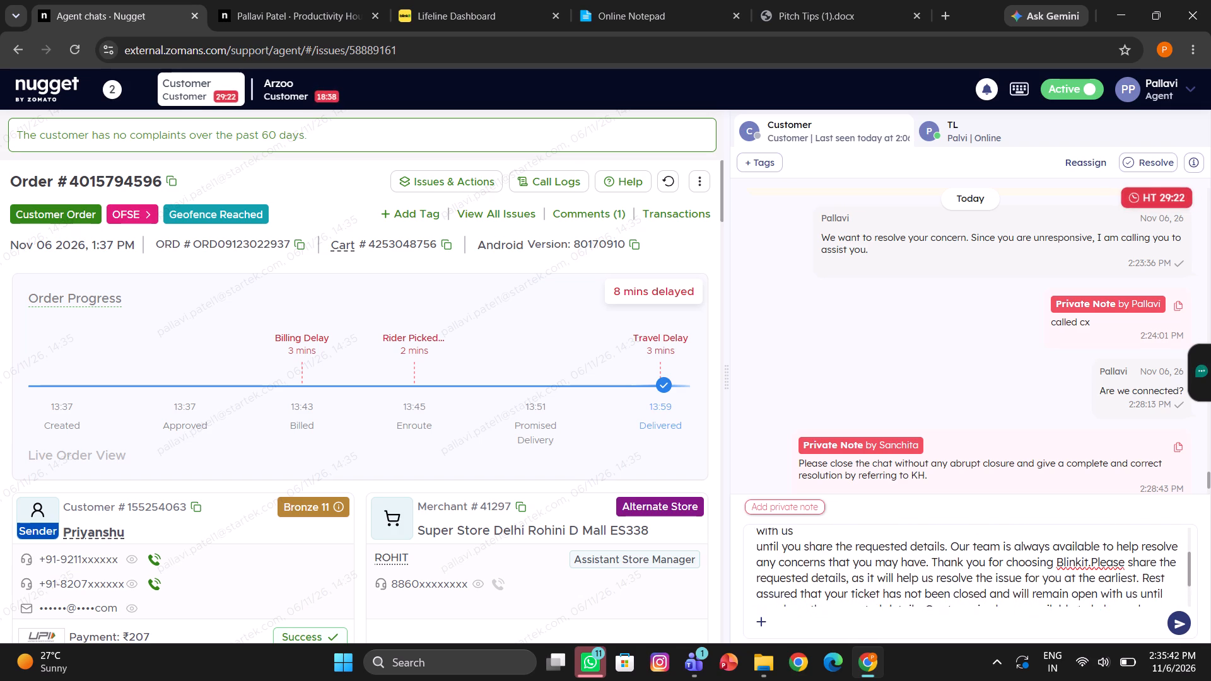
scroll(754, 550, up, 1)
click(755, 545)
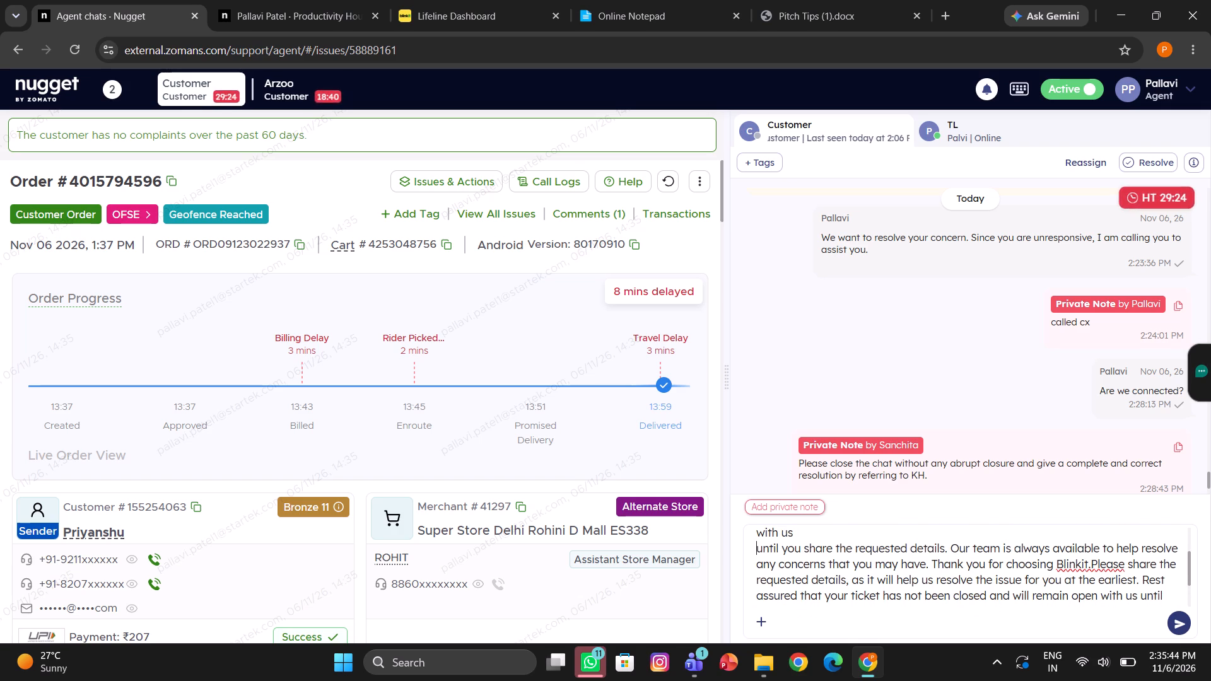
key(BackSpace)
key(space)
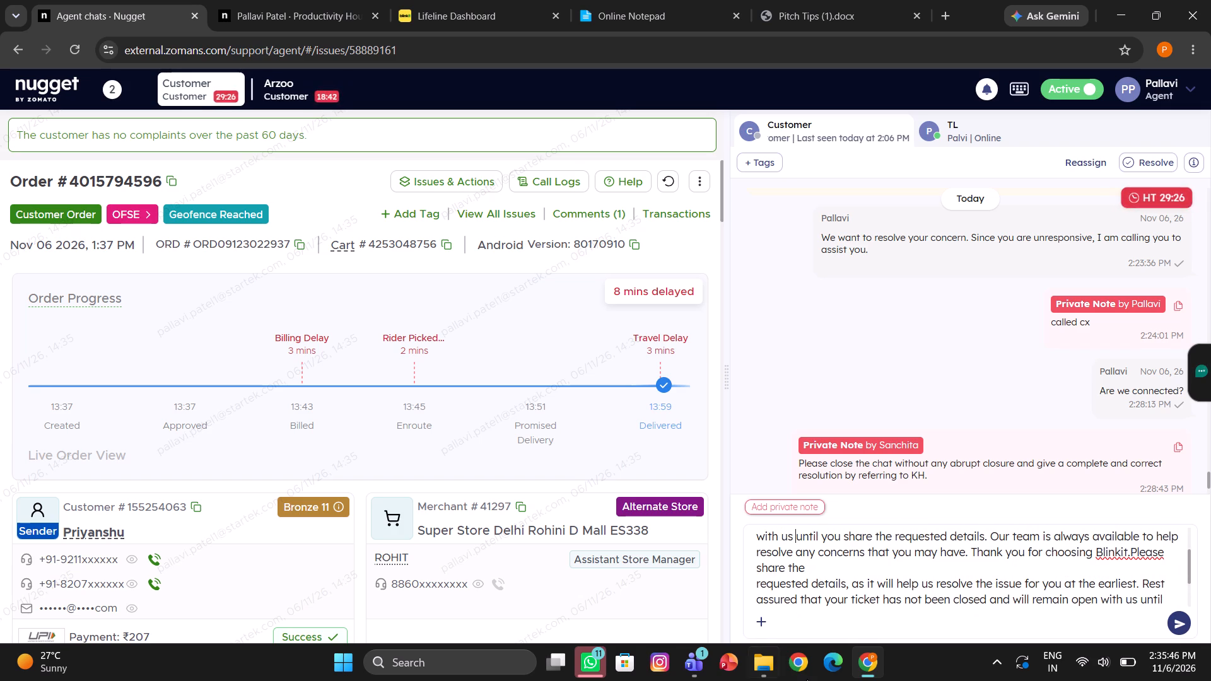
click(759, 583)
key(Left)
key(BackSpace)
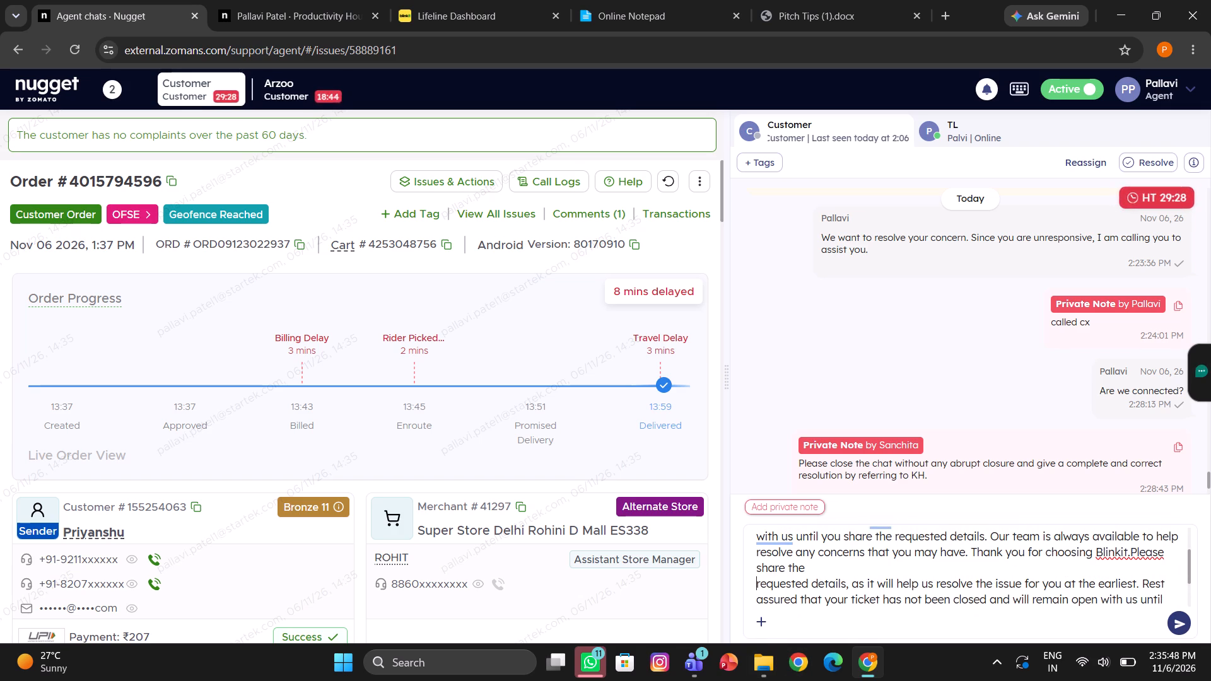
key(space)
click(754, 595)
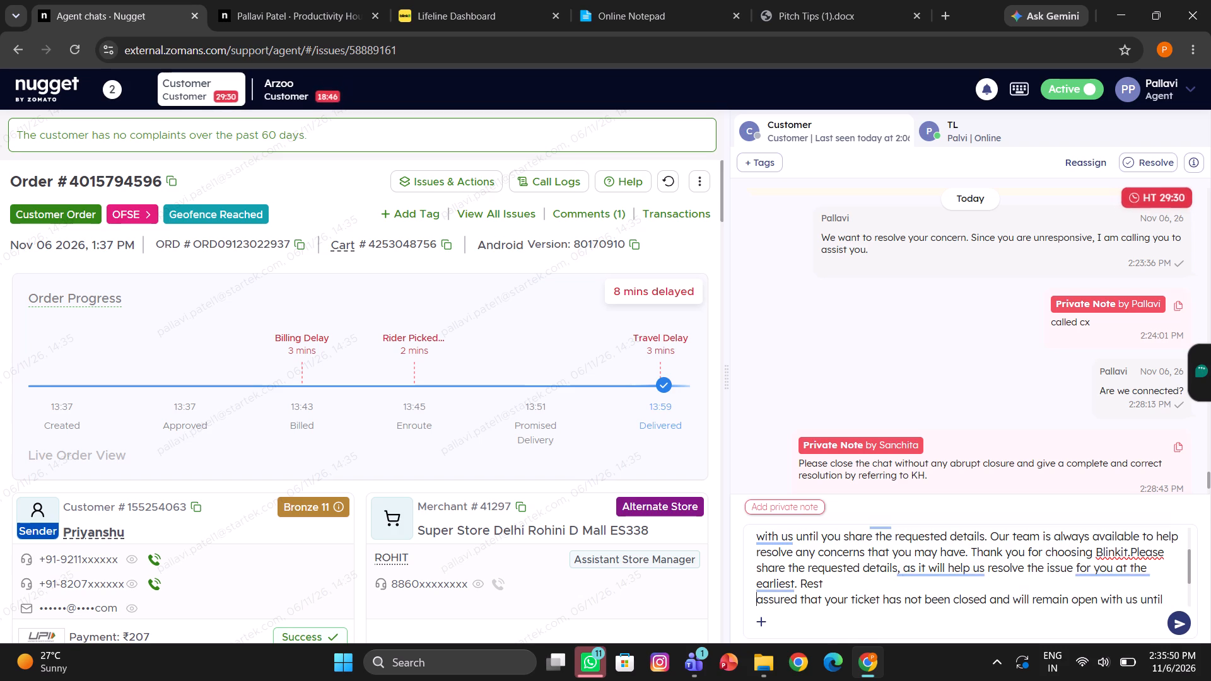
key(BackSpace)
key(space)
Join "the" and "earliest" in the reply's opening sentence and send the message to the customer.
scroll(754, 595, up, 1)
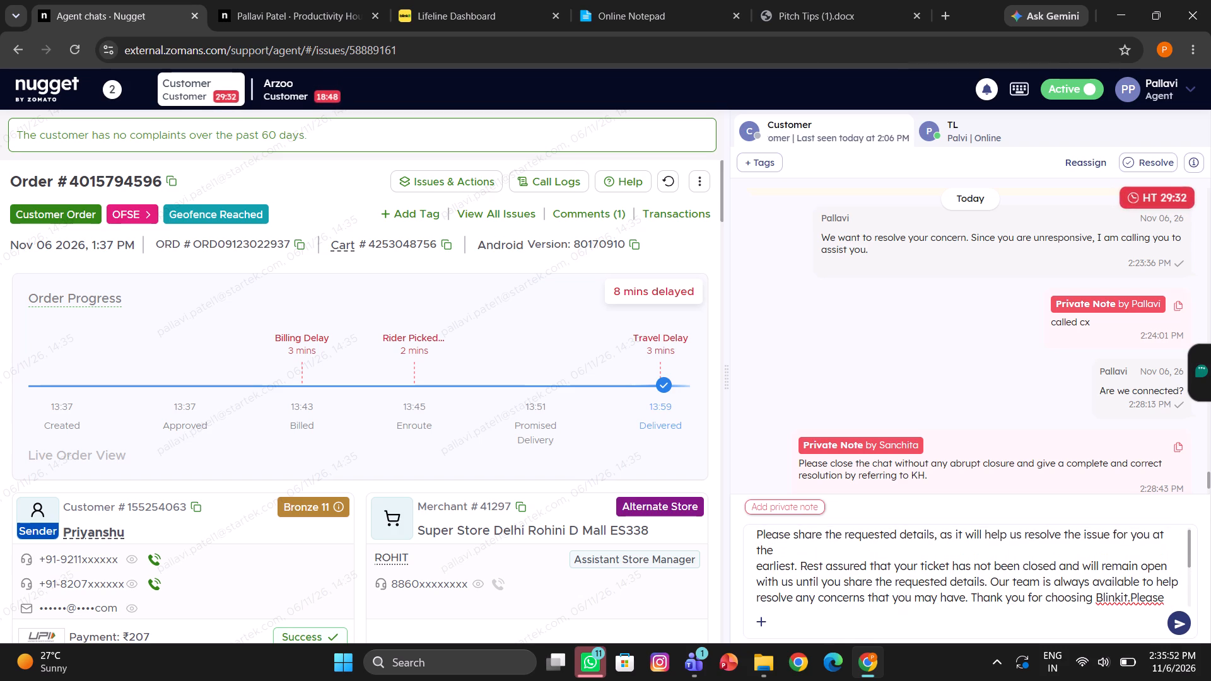
click(756, 569)
key(BackSpace)
key(space)
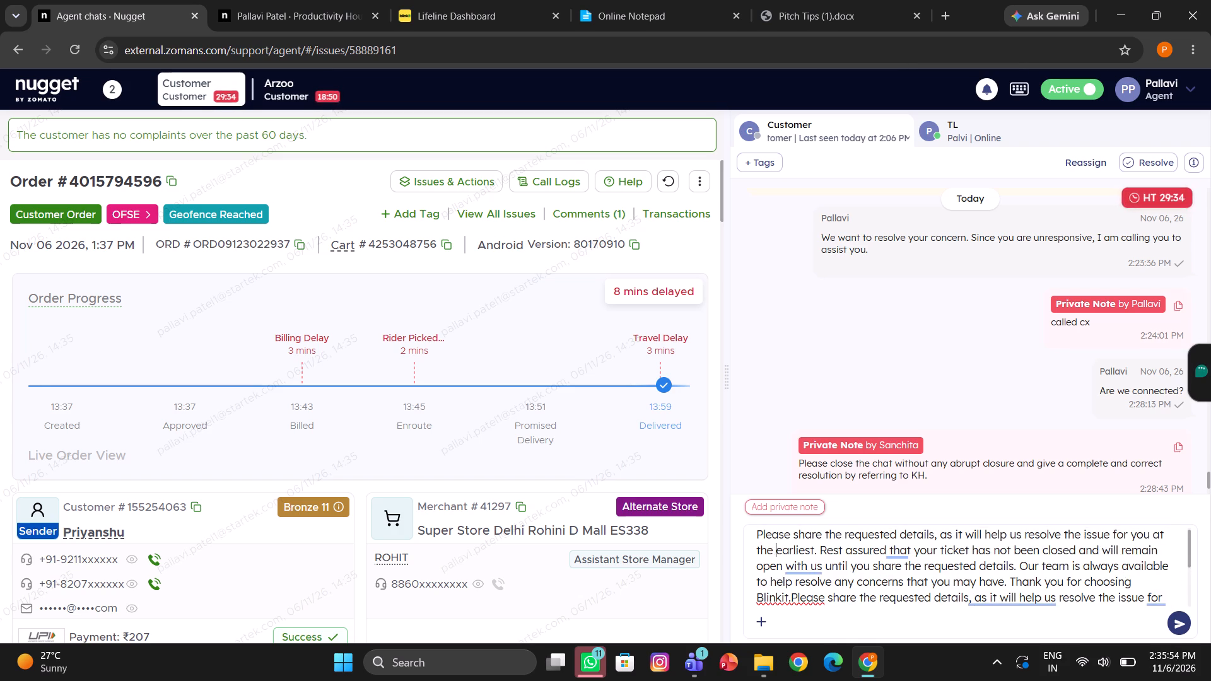
scroll(756, 569, up, 1)
key(Return)
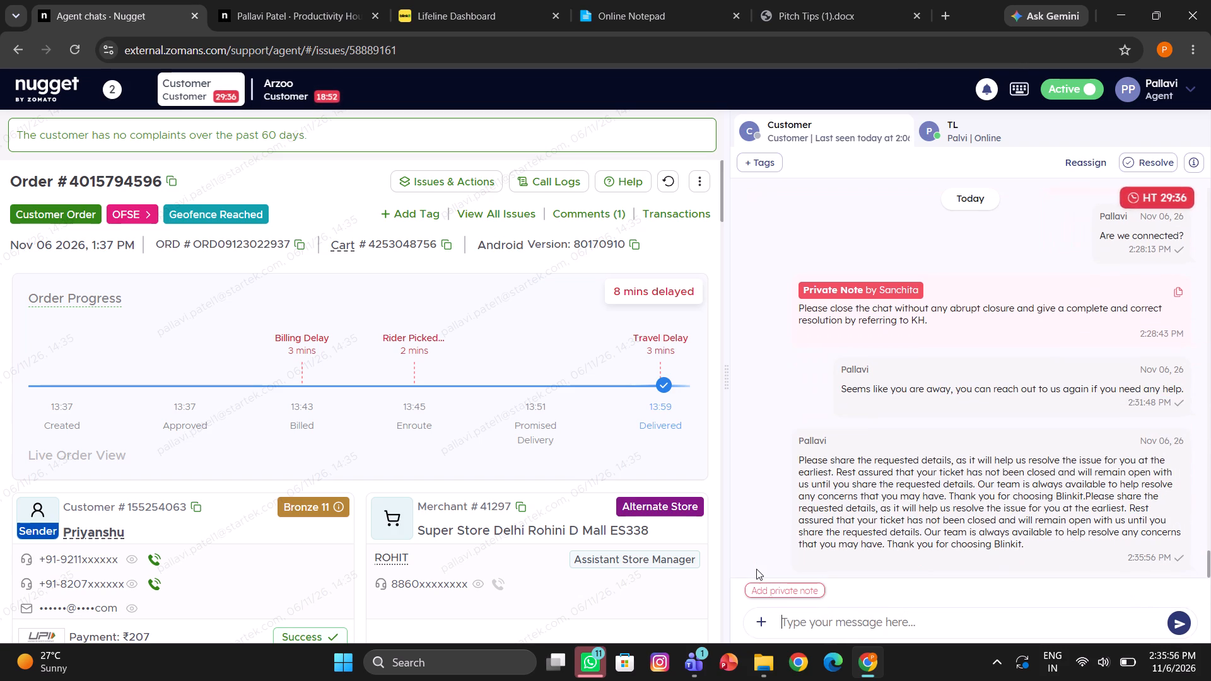
Copy the DP Answered note template from Online Notepad again and return to the Nov 06 customer's chat.
click(804, 621)
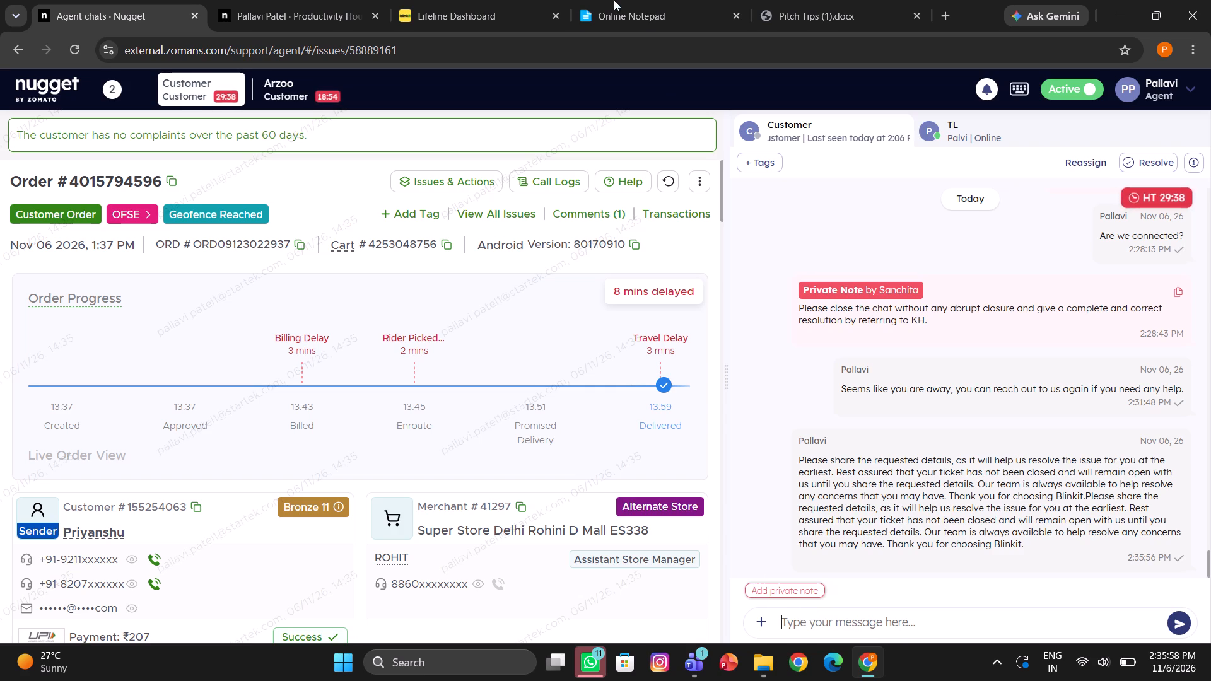
click(662, 14)
key(ctrl+c)
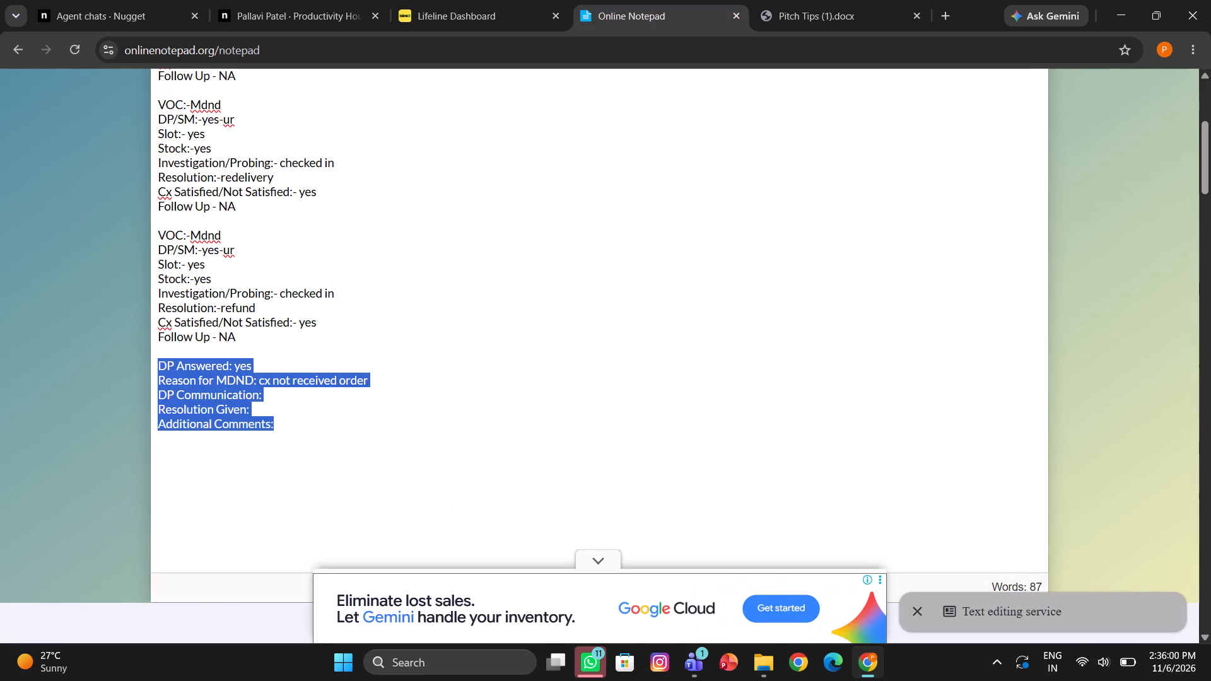
click(66, 0)
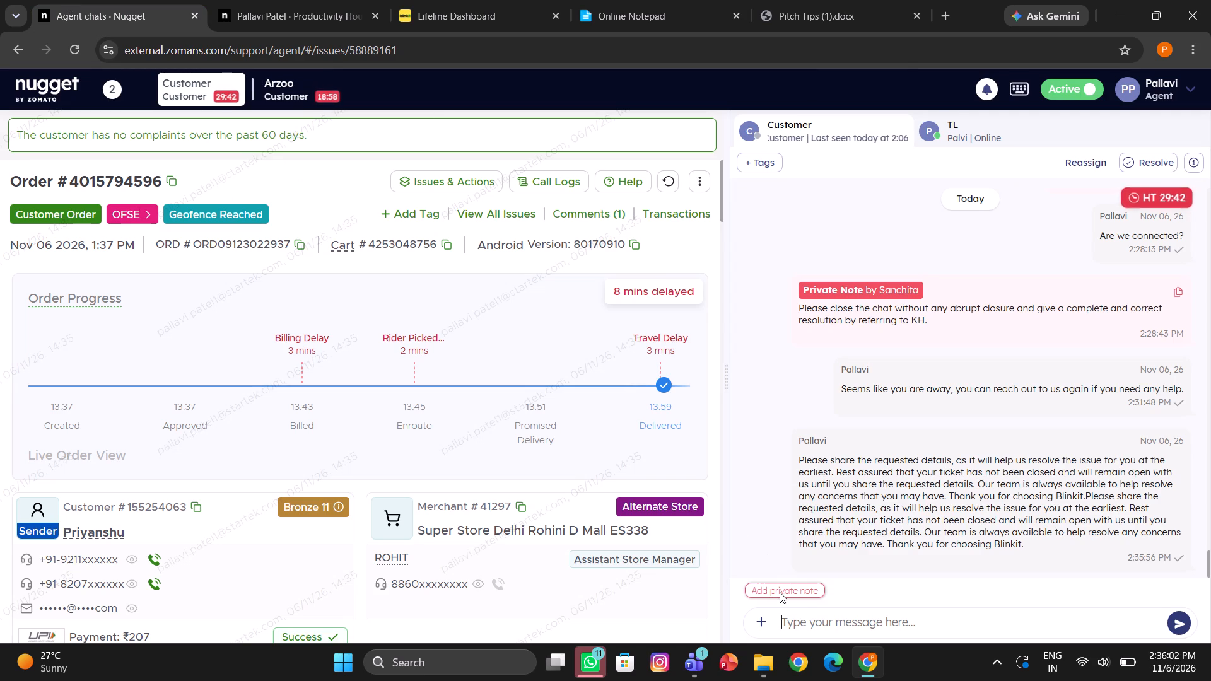
Paste the DP Answered template into a private note and correct the MDND reason to "cx did not receive order".
click(778, 593)
key(ctrl+v)
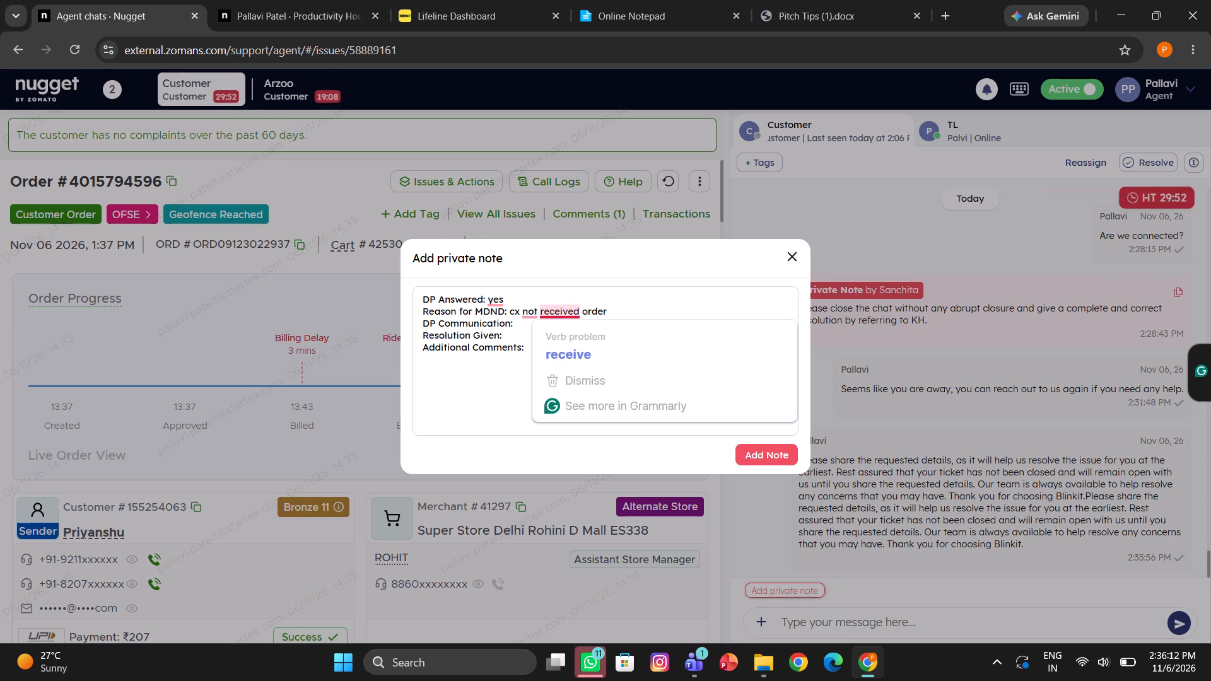
click(566, 352)
text(rec)
key(e)
text(ive)
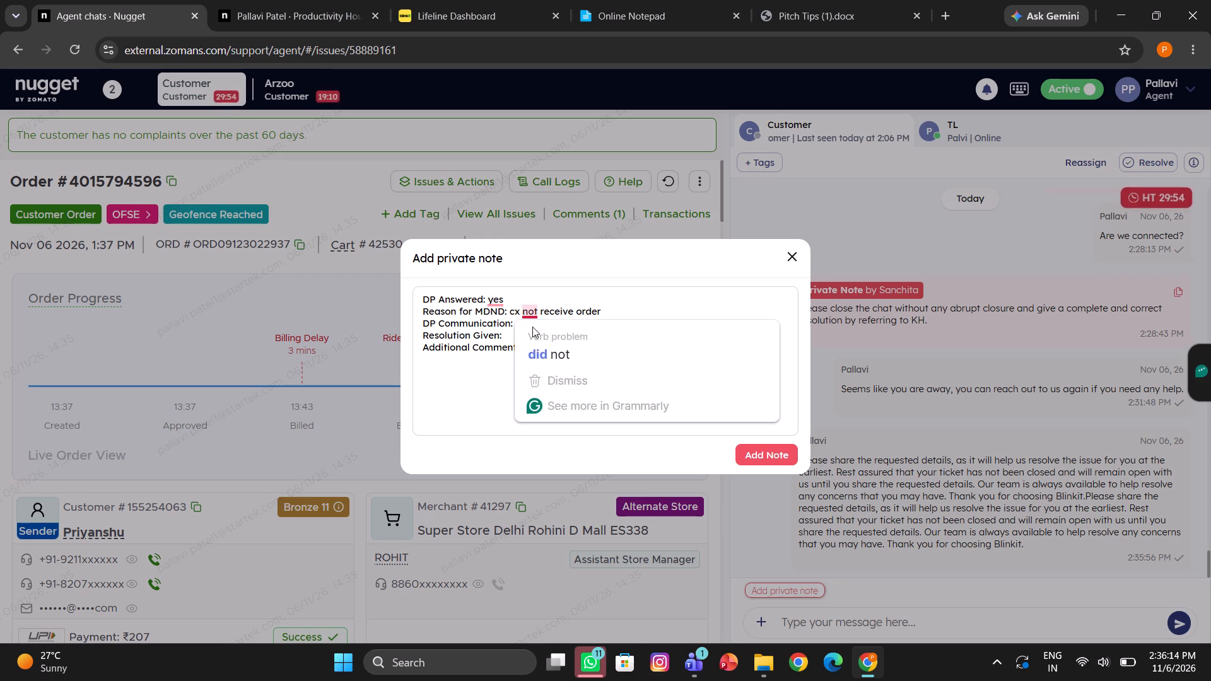
click(535, 338)
text(did)
key(space)
Fill the note's DP Communication line with "dp said delivered", correcting the spelling of "delivered".
click(517, 328)
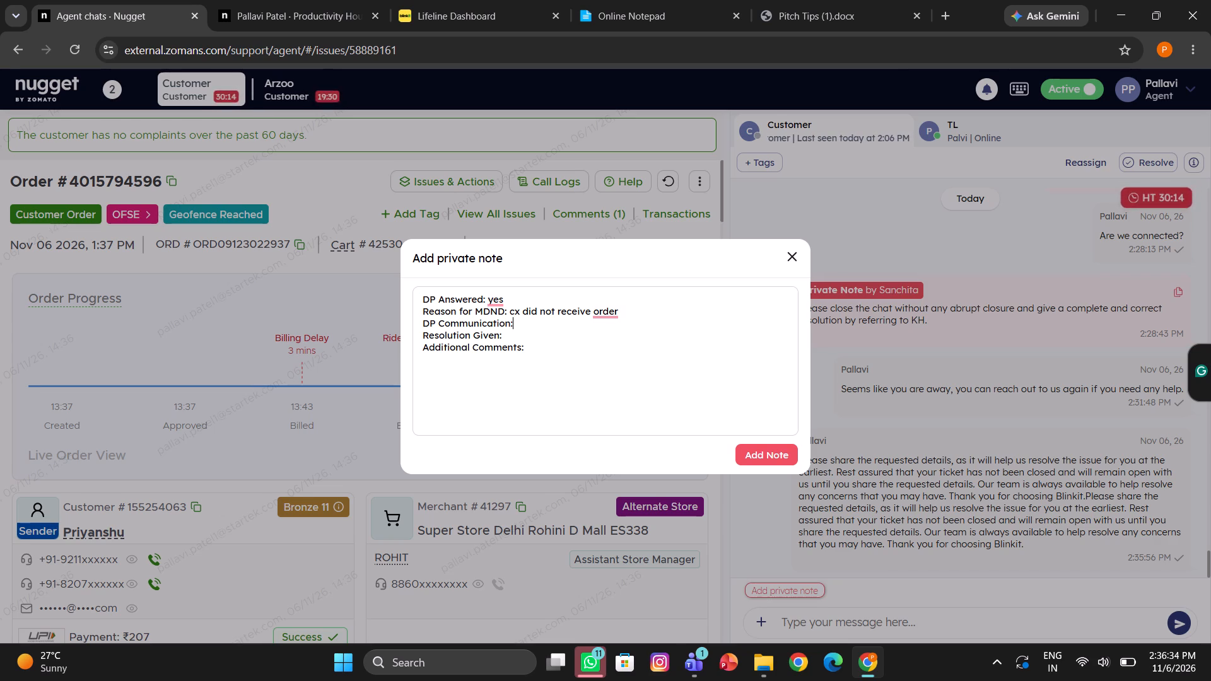
key(space)
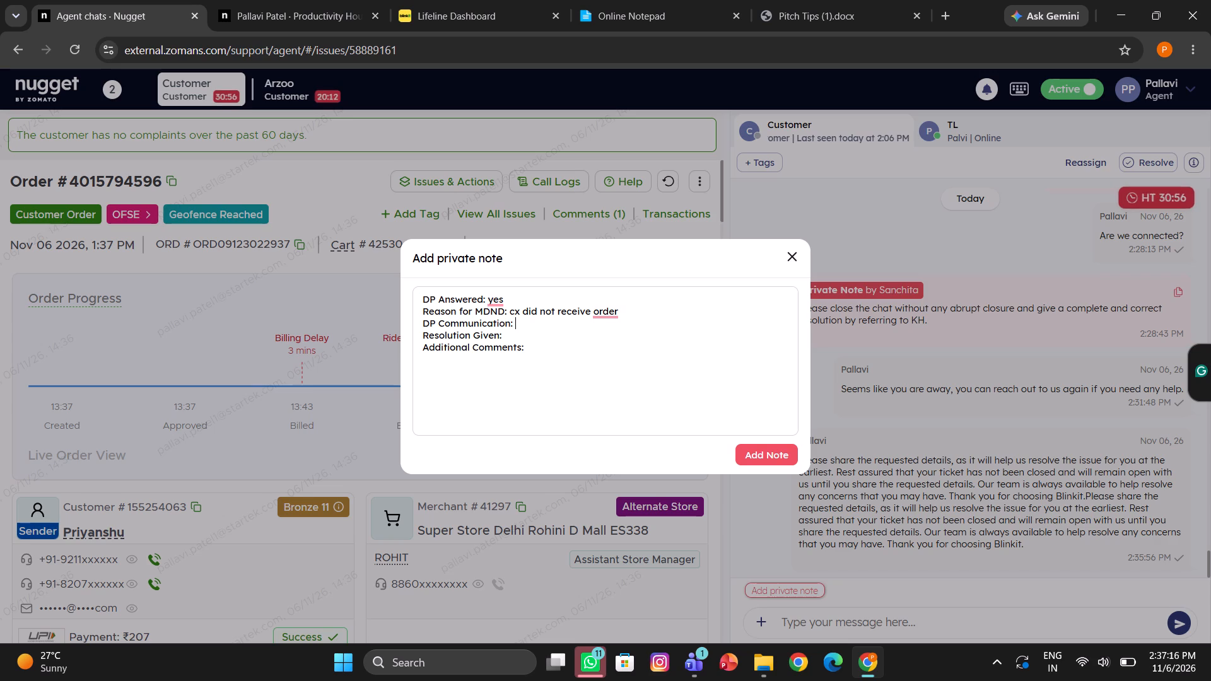
text(dp)
key(space)
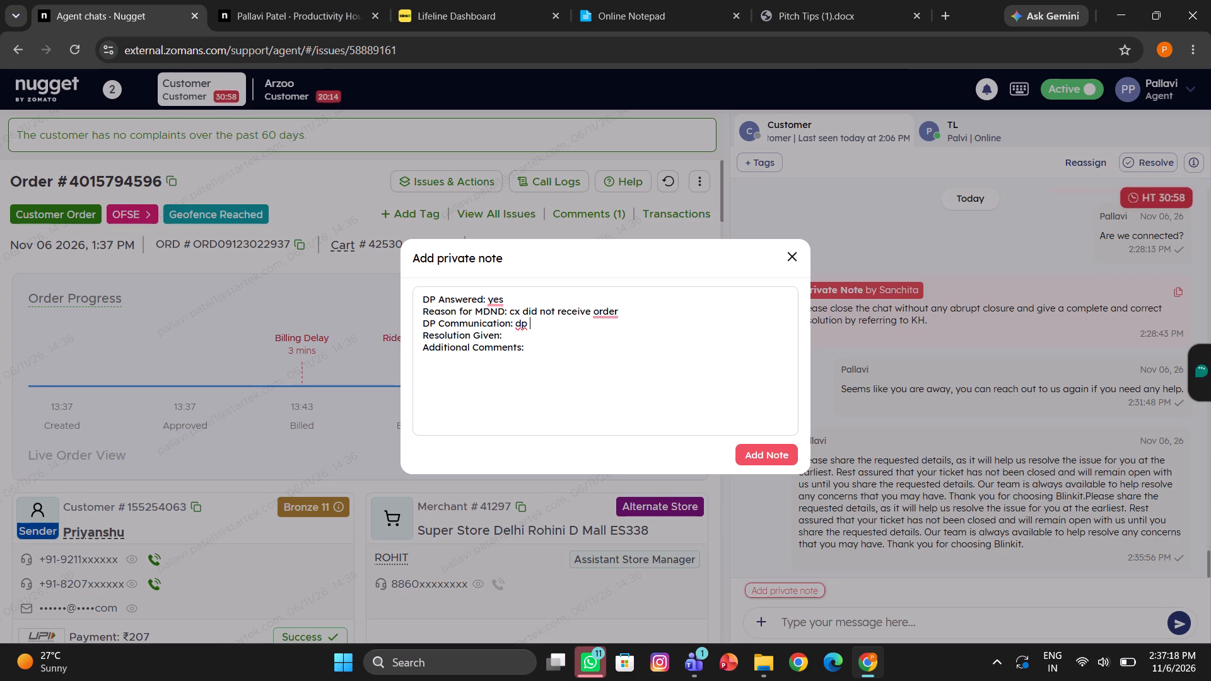
text(said)
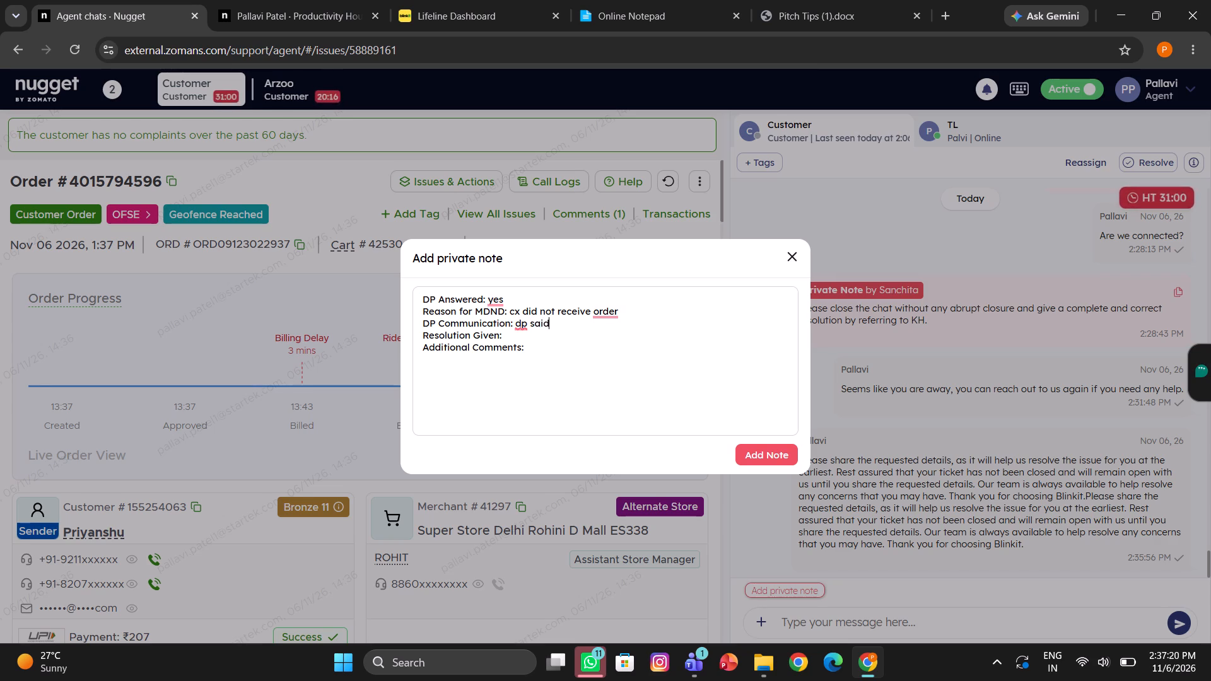
key(space)
key(BackSpace)
key(BackSpace)
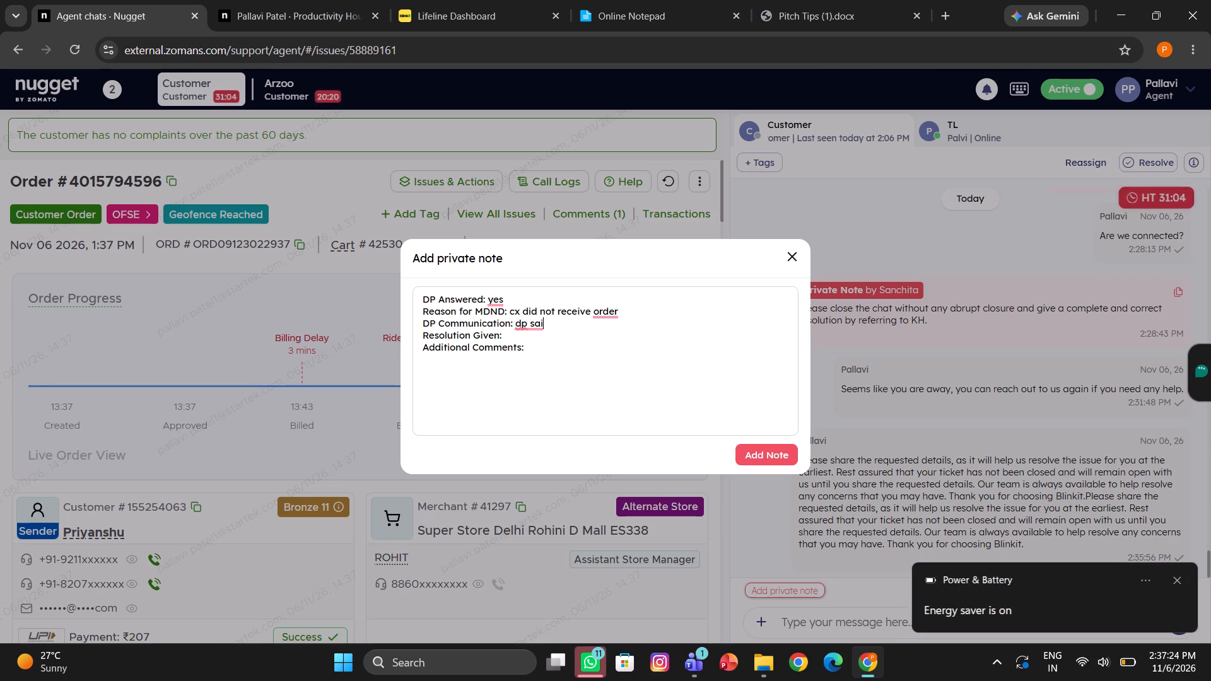
text(d deluvered)
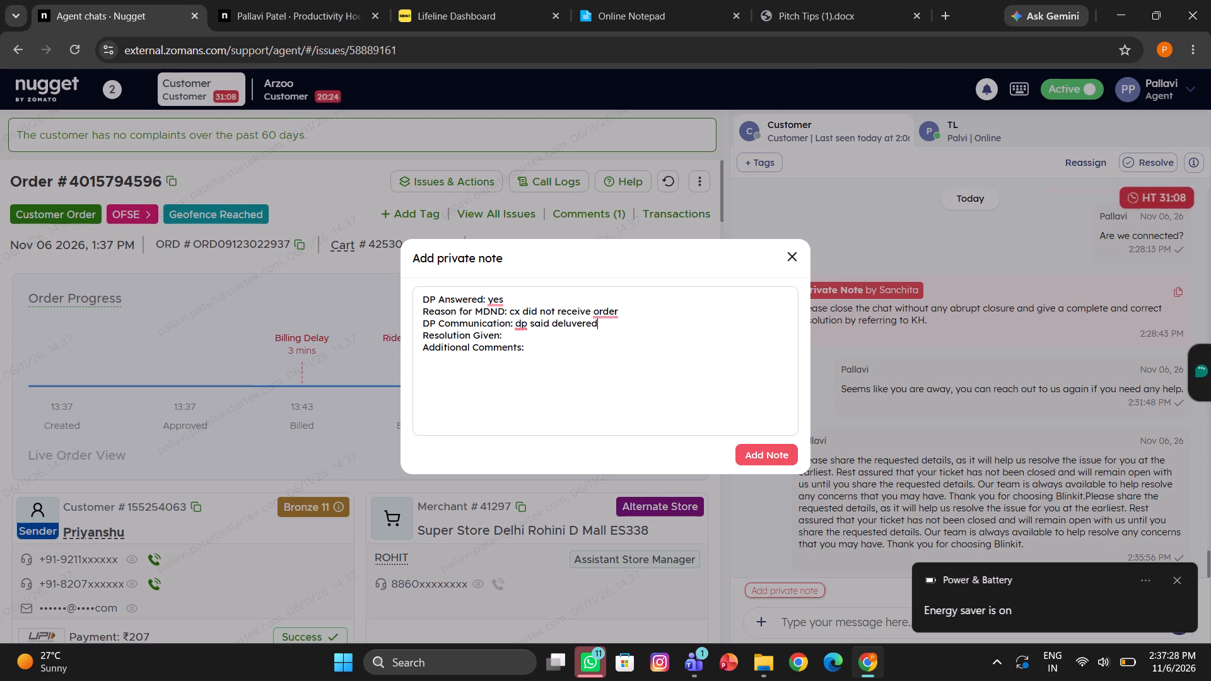
click(572, 324)
key(BackSpace)
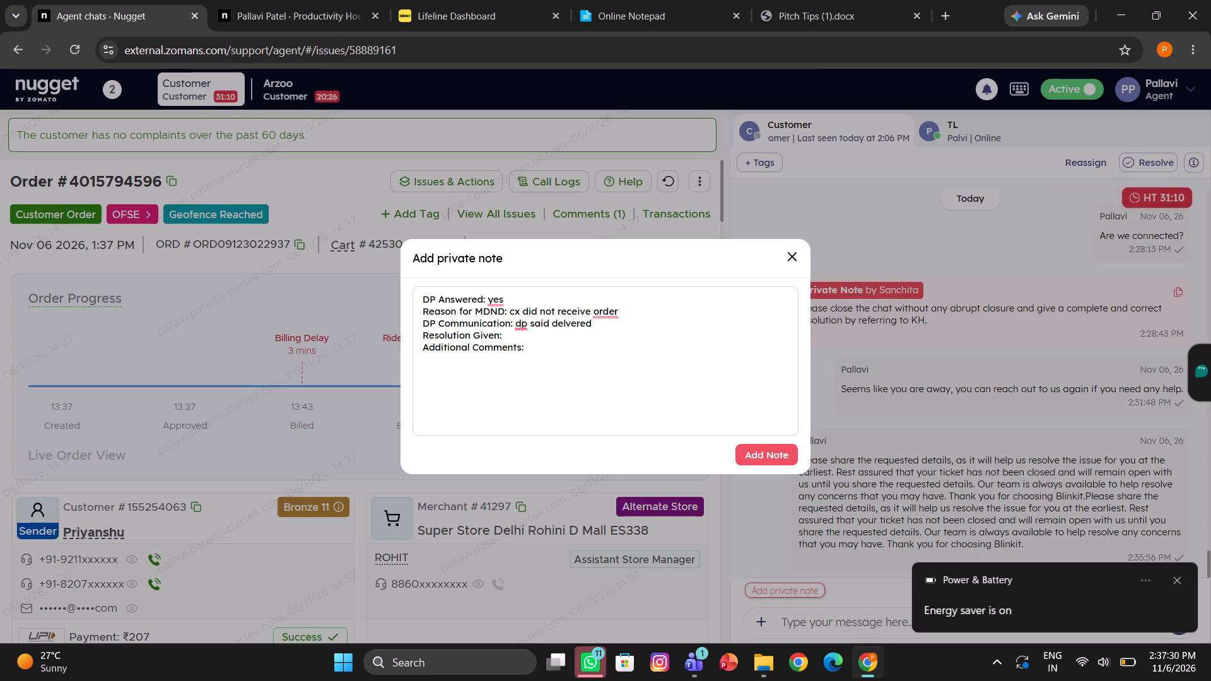
key(Right)
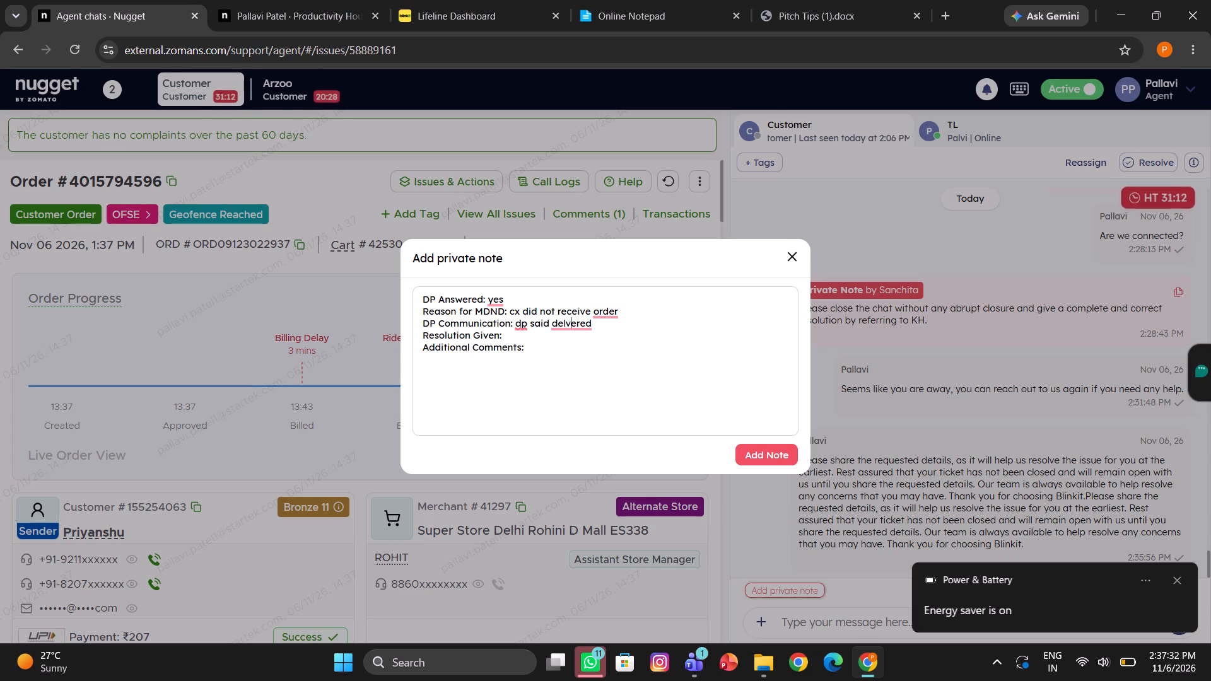
key(i)
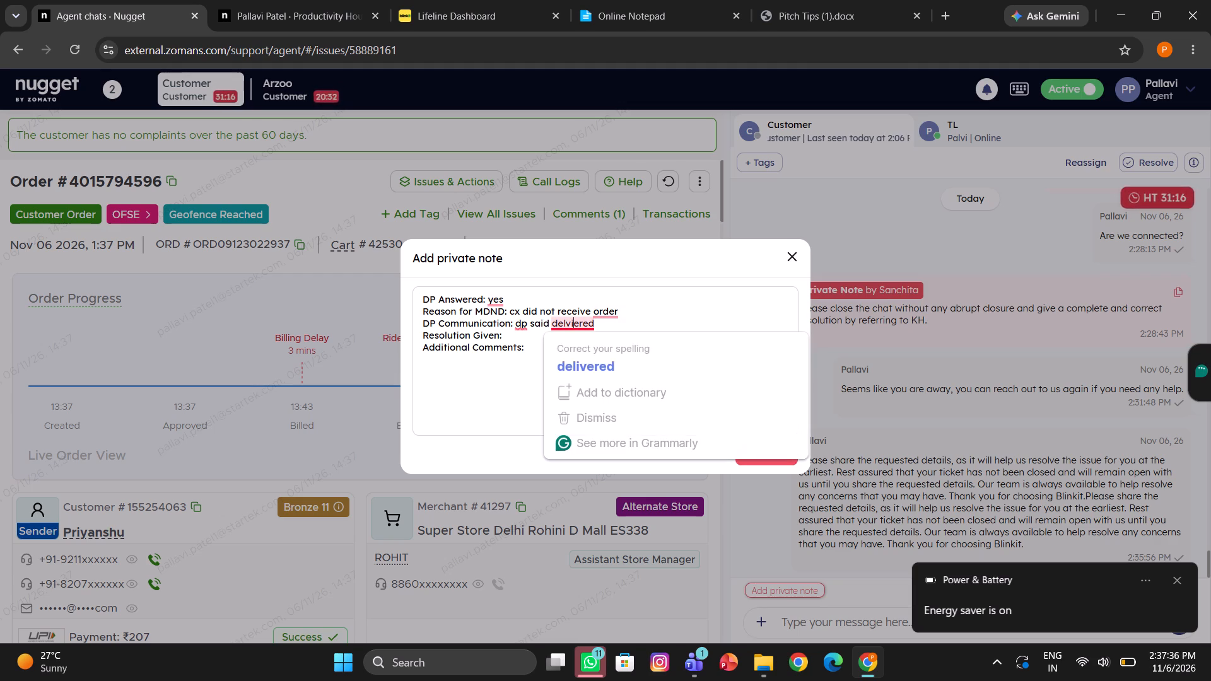
click(582, 351)
text(delivered)
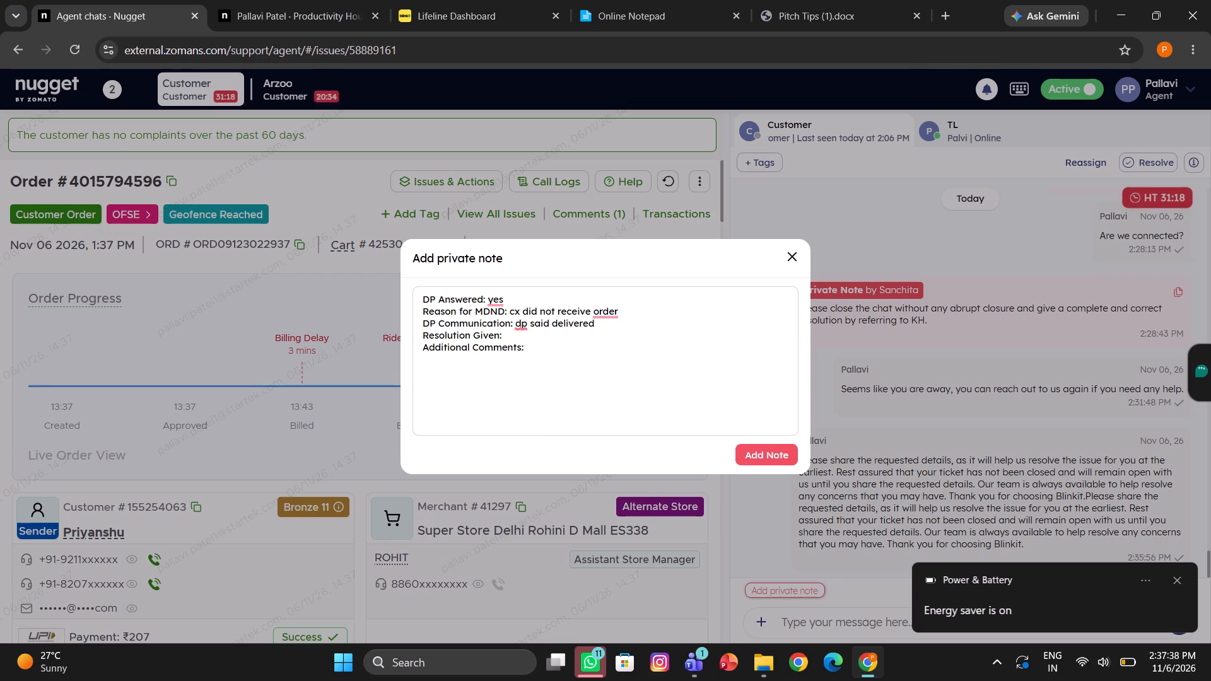
Enter "away" as the Resolution Given and add the private note to the chat.
click(500, 329)
click(513, 334)
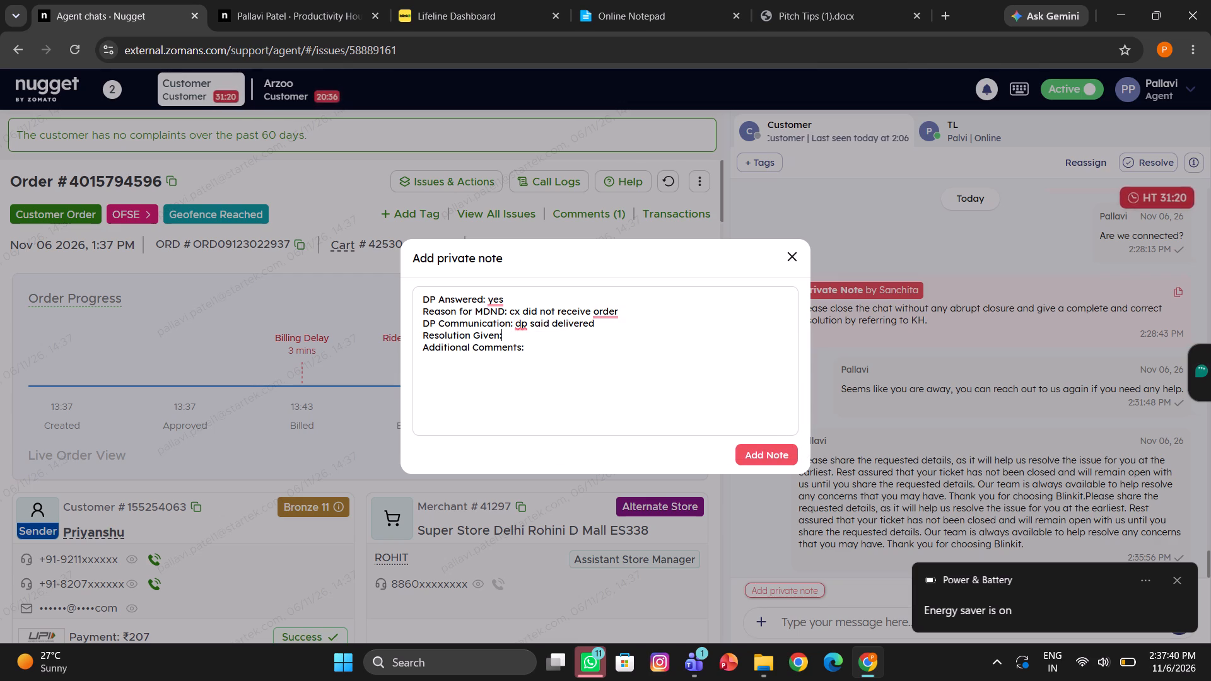
key(space)
text(away)
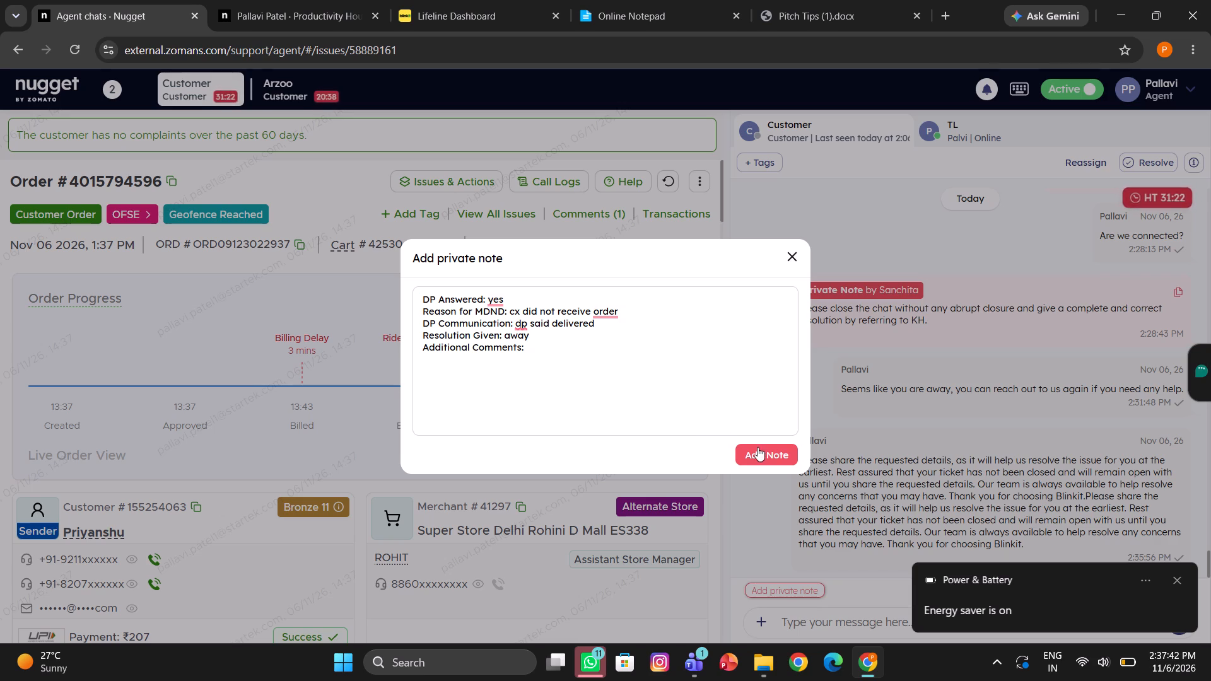
click(763, 448)
Send the /Closing canned response to the Nov 06 customer.
click(813, 618)
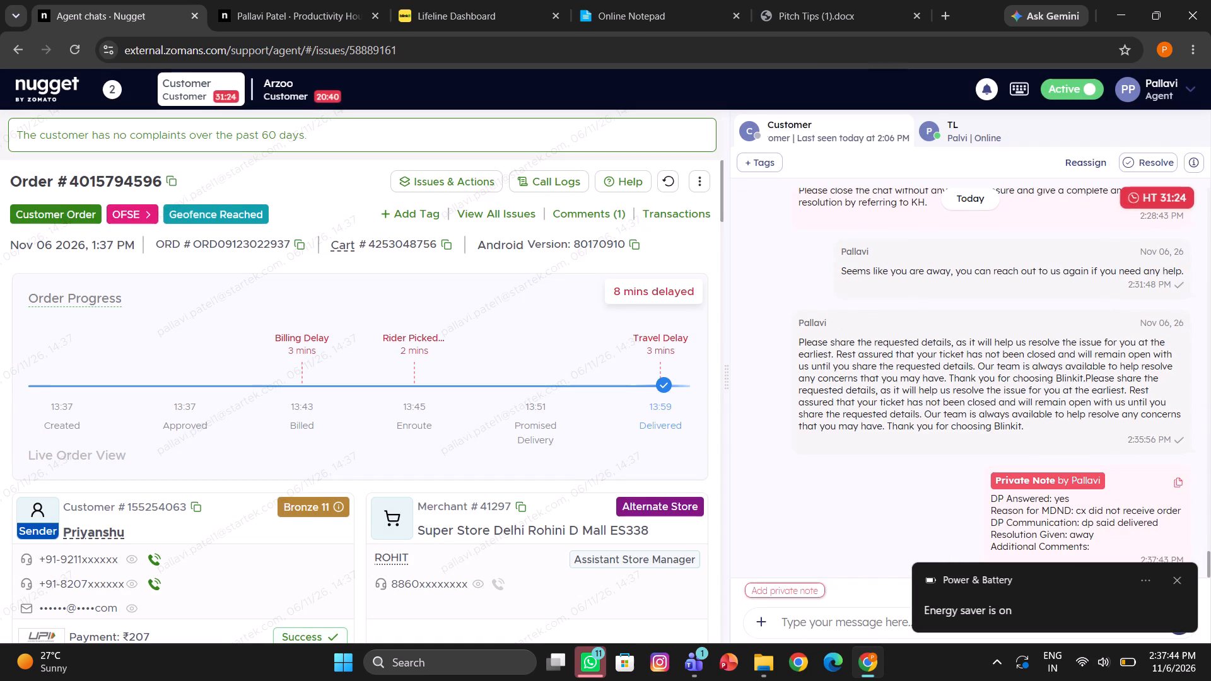
text(/clo)
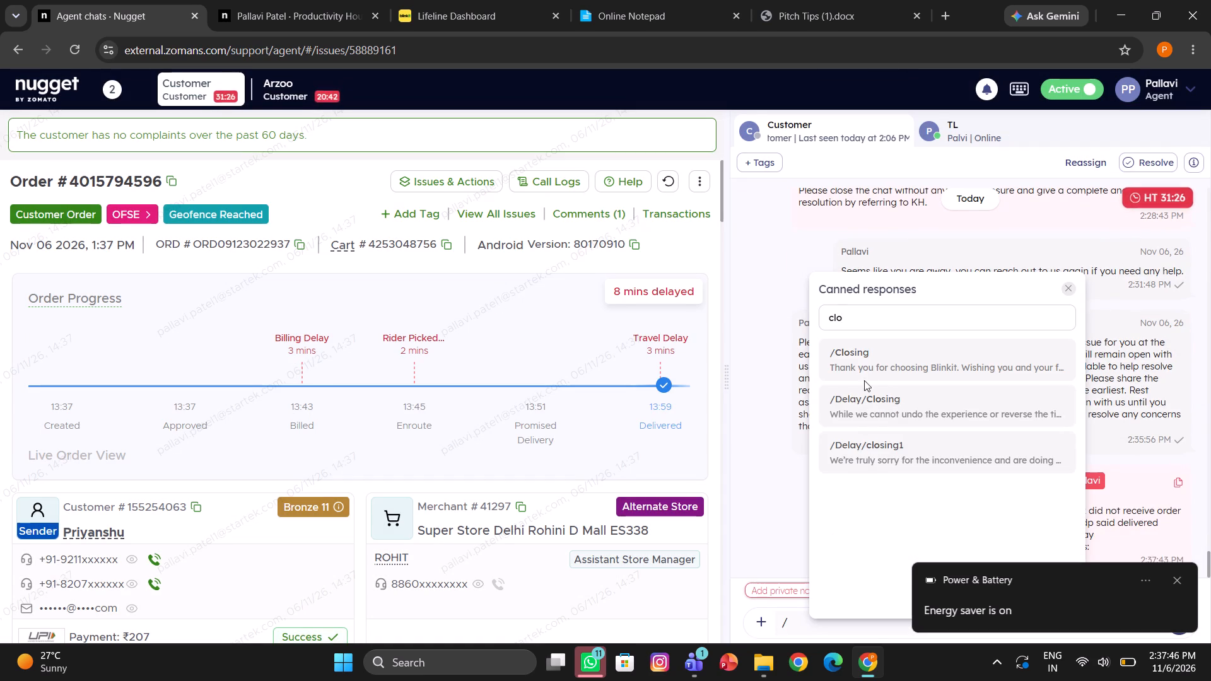
click(858, 363)
key(Return)
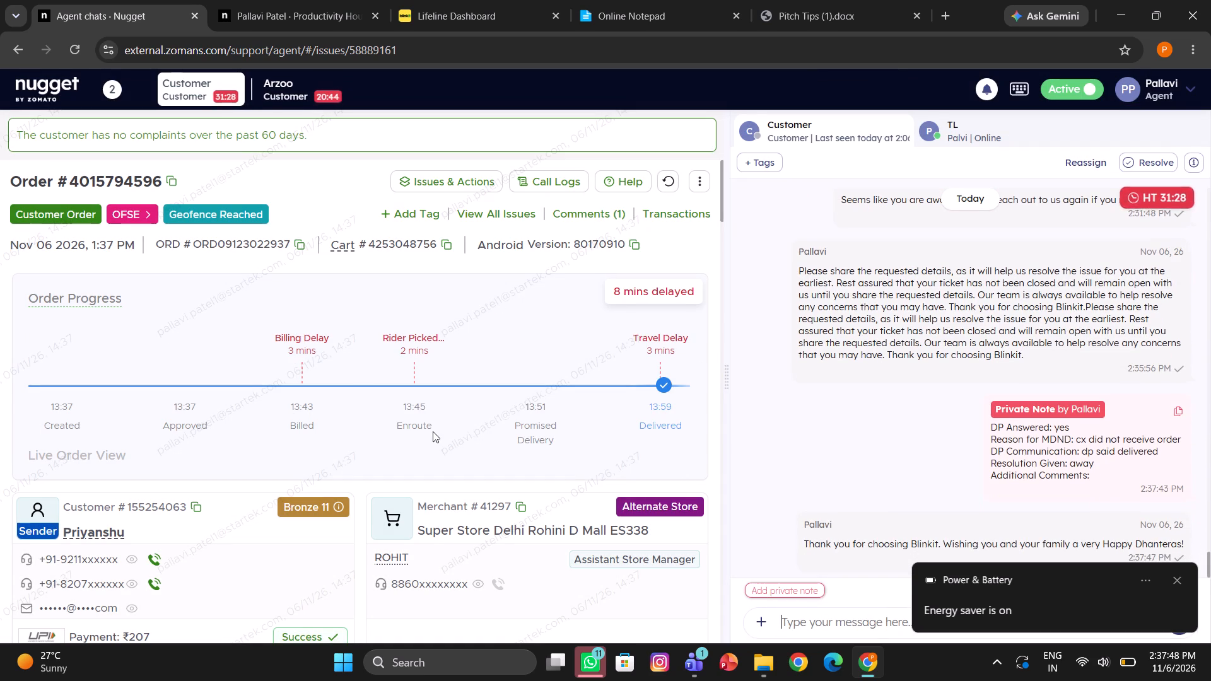
Check the Nov 06 order's comments, then copy the Mdnd template with the refund resolution from Online Notepad and return to the chat.
scroll(433, 431, down, 3)
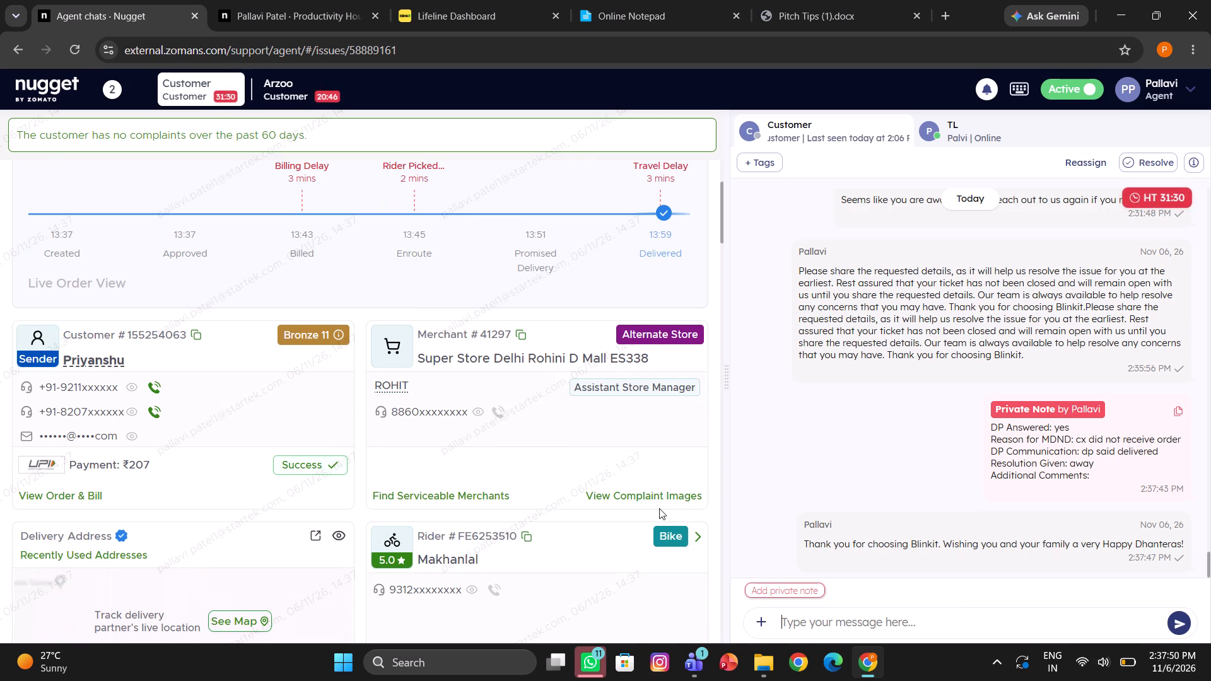
scroll(659, 508, down, 2)
click(669, 505)
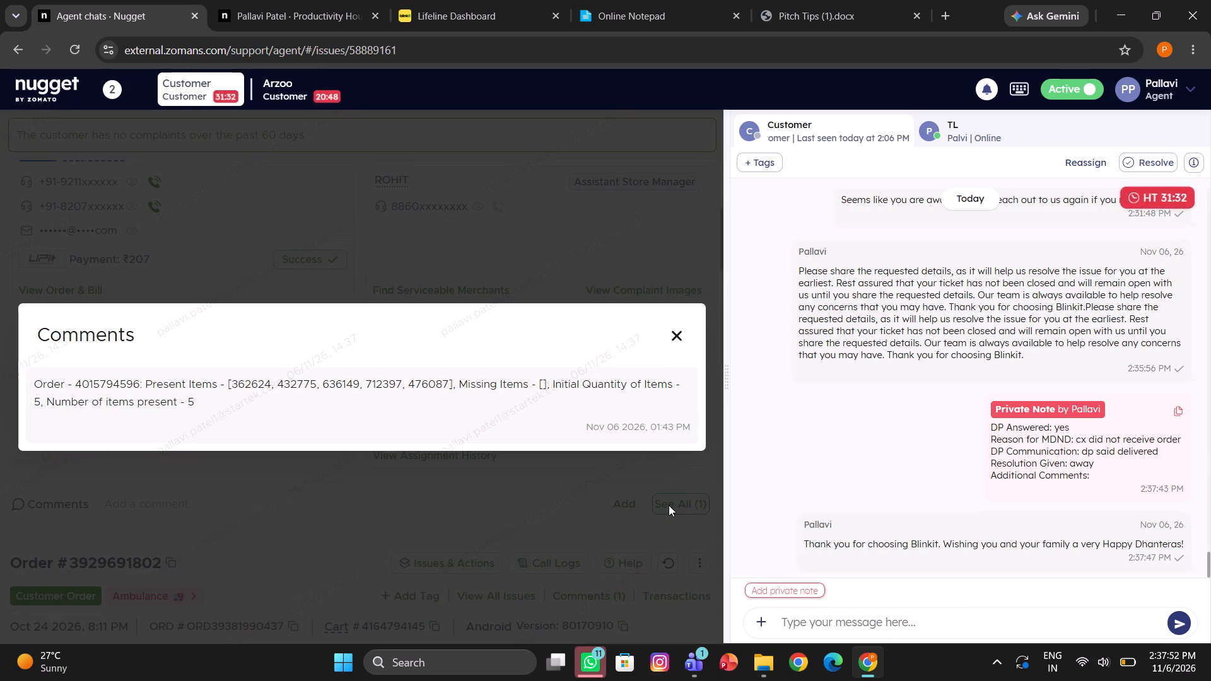
click(671, 335)
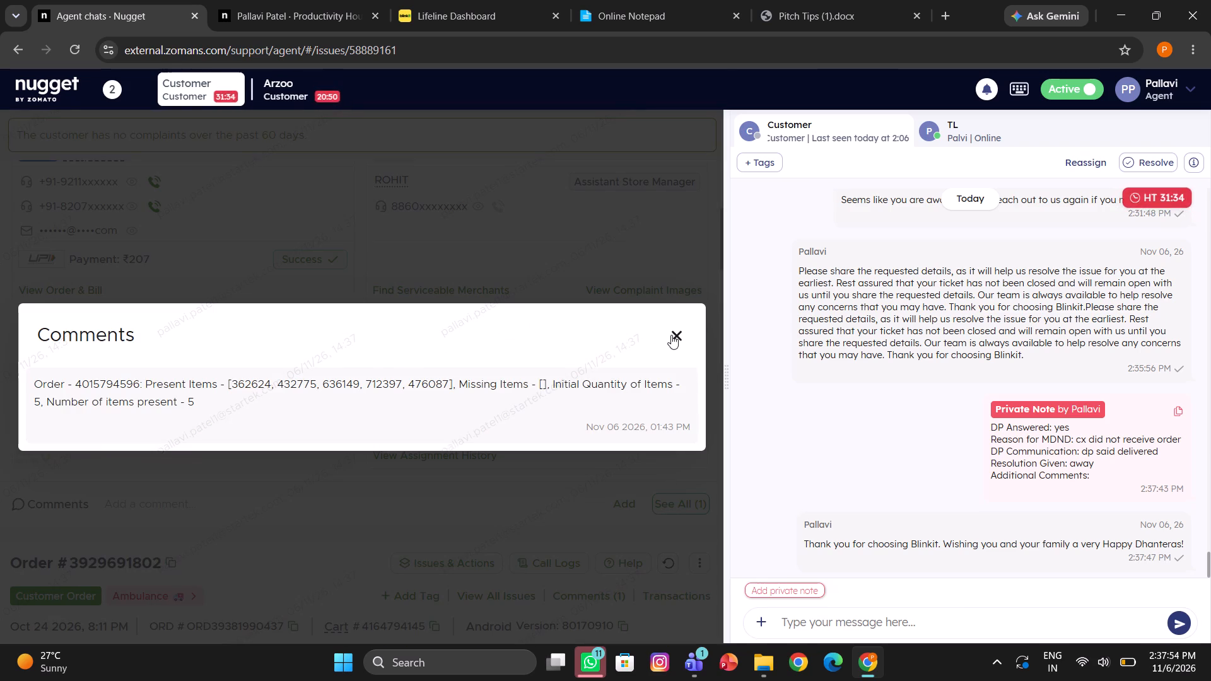
click(682, 0)
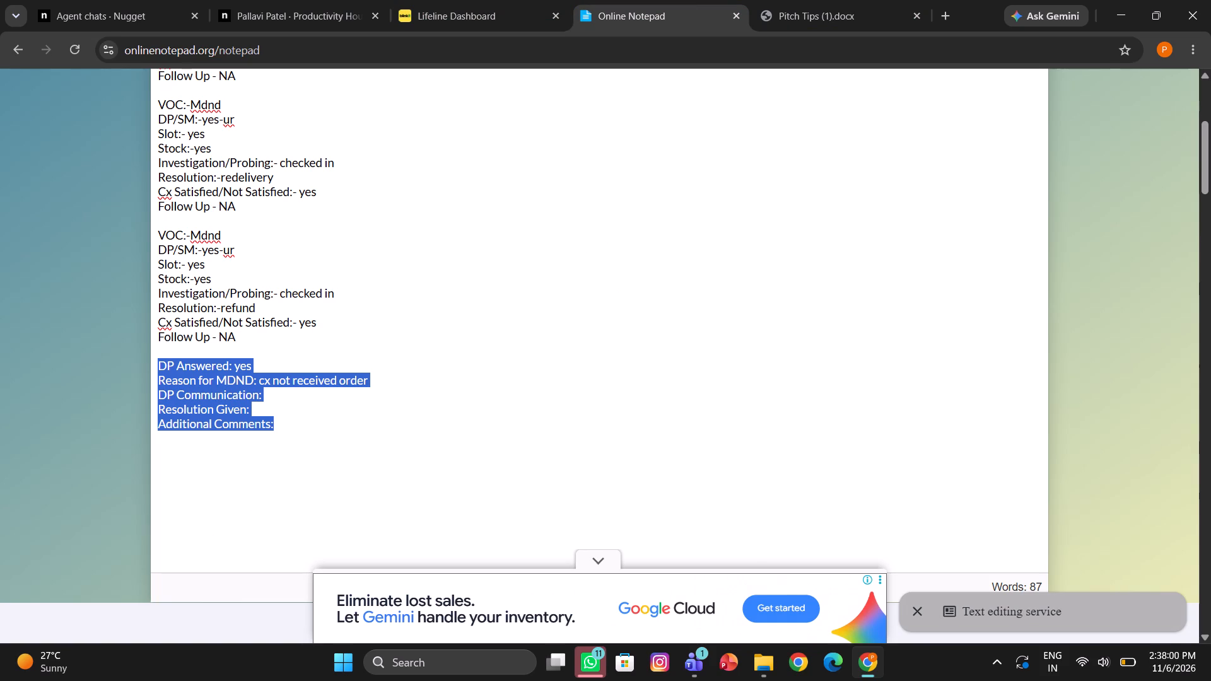
drag(250, 335, 146, 230)
key(ctrl+c)
click(174, 0)
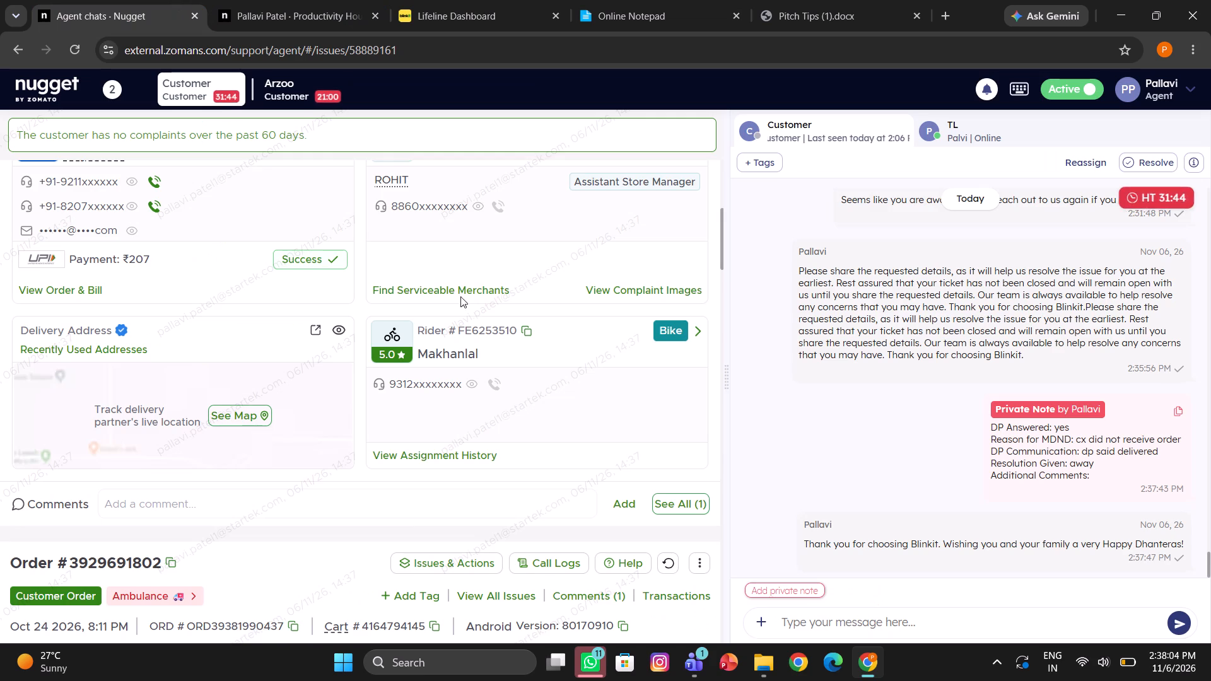
Paste the Mdnd template as a comment on the Nov 06 order and change its resolution to "away".
scroll(436, 393, down, 3)
scroll(366, 455, up, 2)
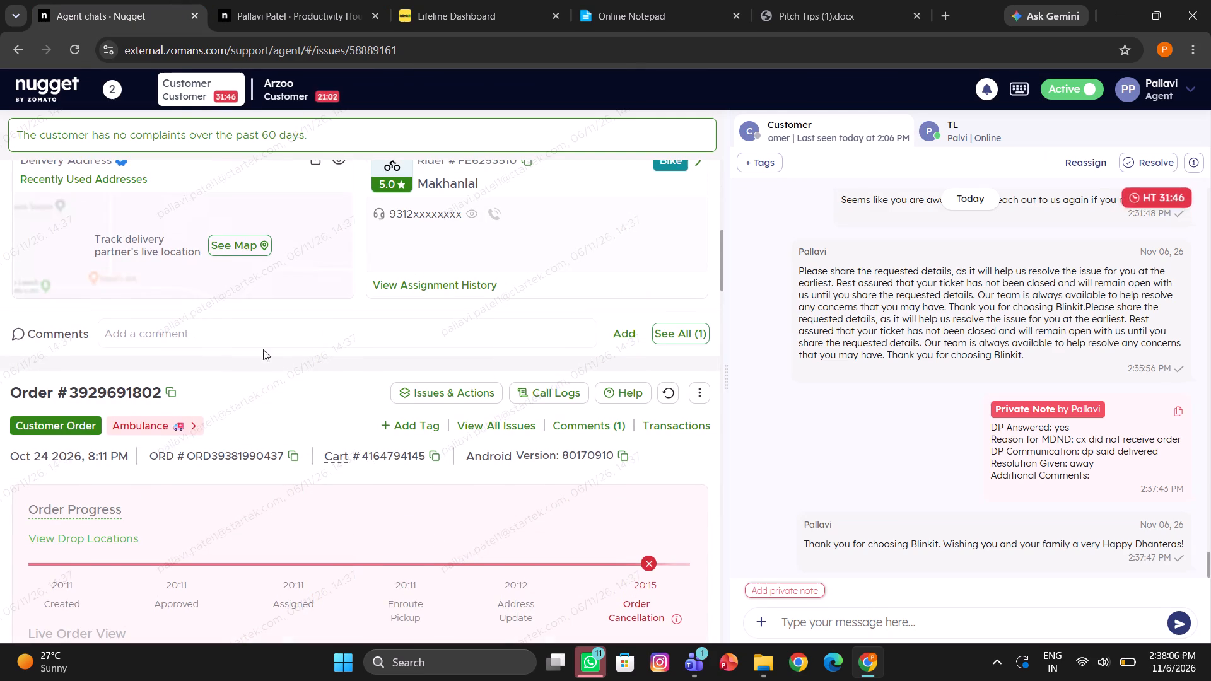
click(200, 322)
key(ctrl+v)
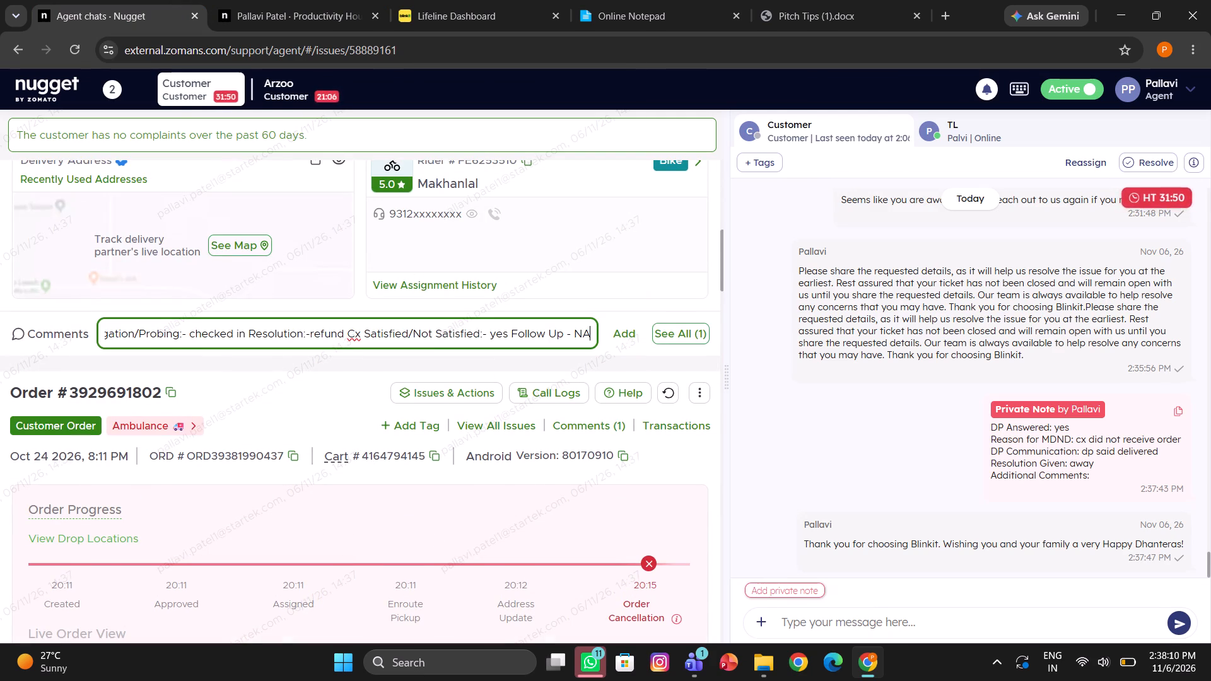
drag(345, 333, 313, 332)
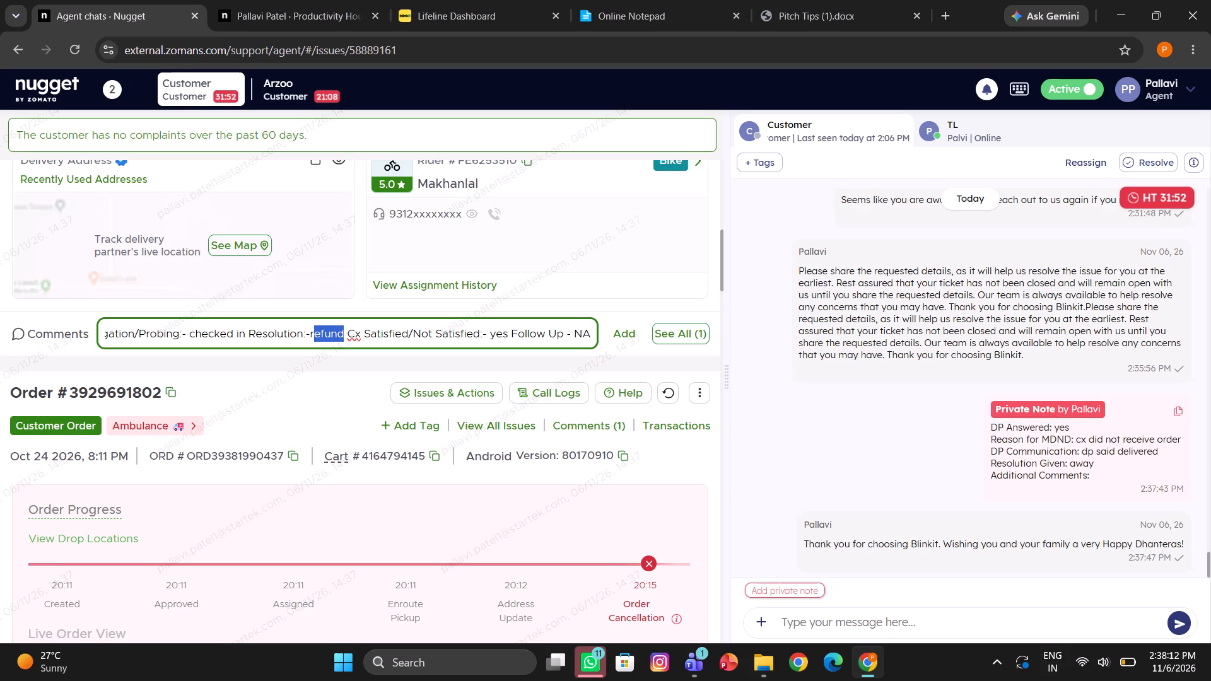
drag(313, 332, 308, 329)
key(BackSpace)
text(away)
Remove "-ur" from the comment's DP/SM entry and add the comment to the order.
scroll(308, 329, right, 2)
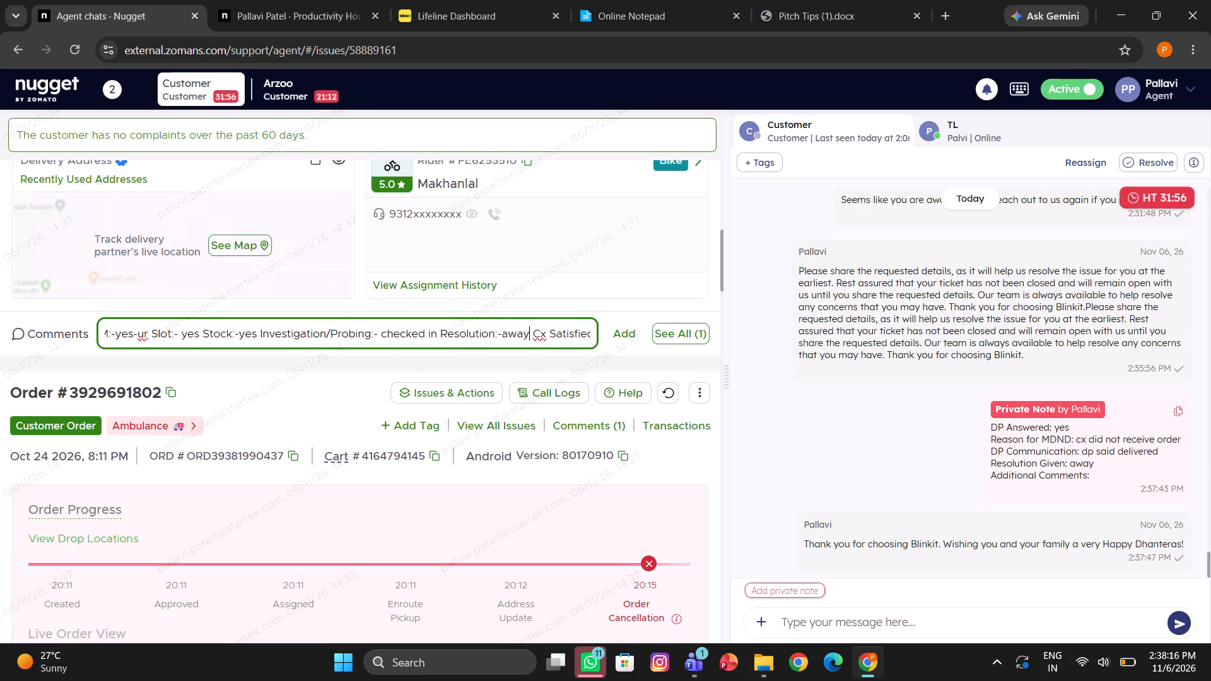
scroll(308, 329, right, 2)
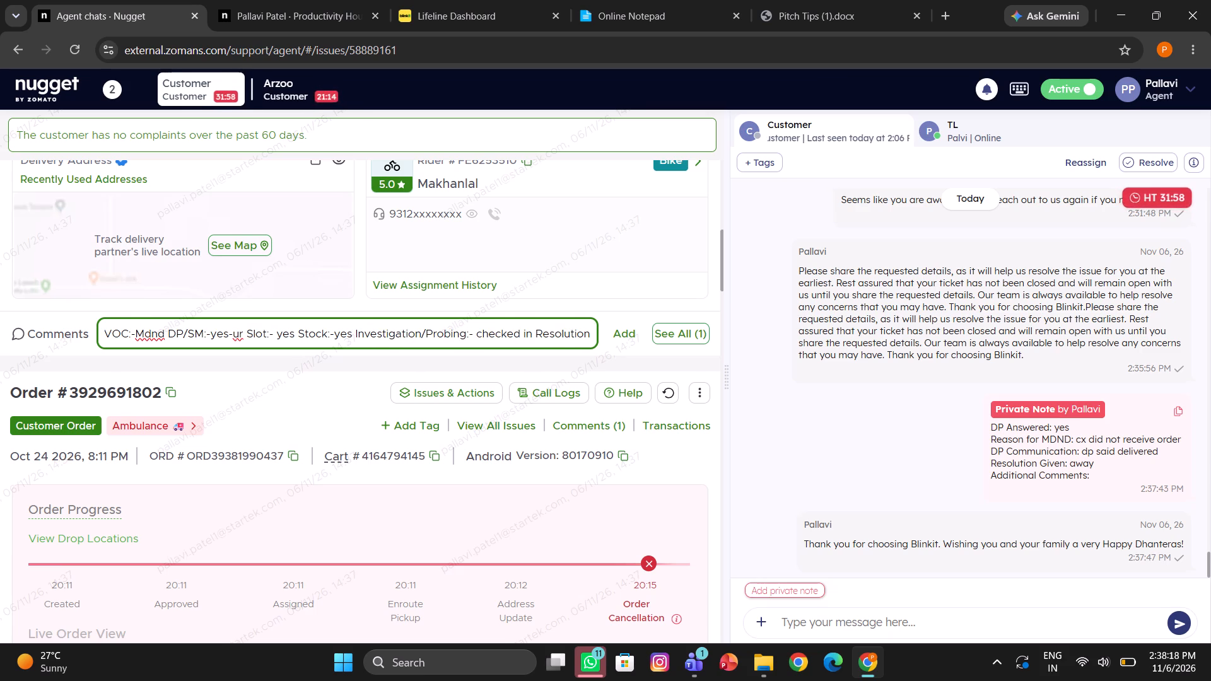
click(243, 333)
key(BackSpace)
key(BackSpace)
key(BackSpace)
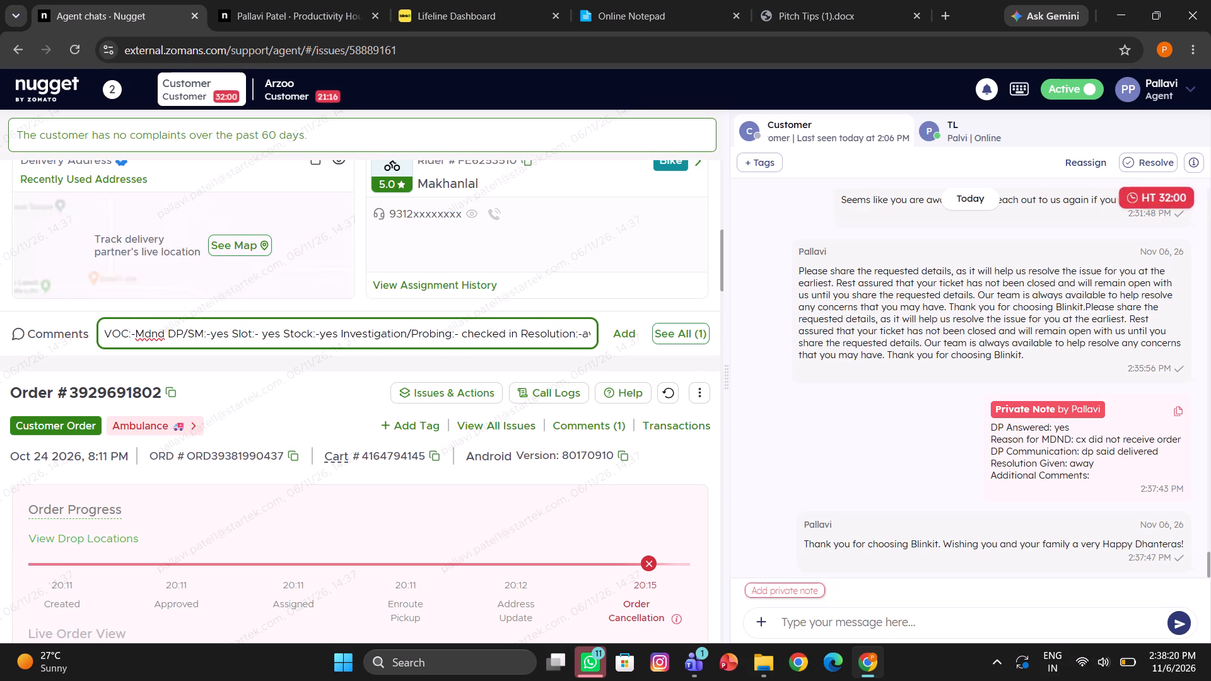
key(Return)
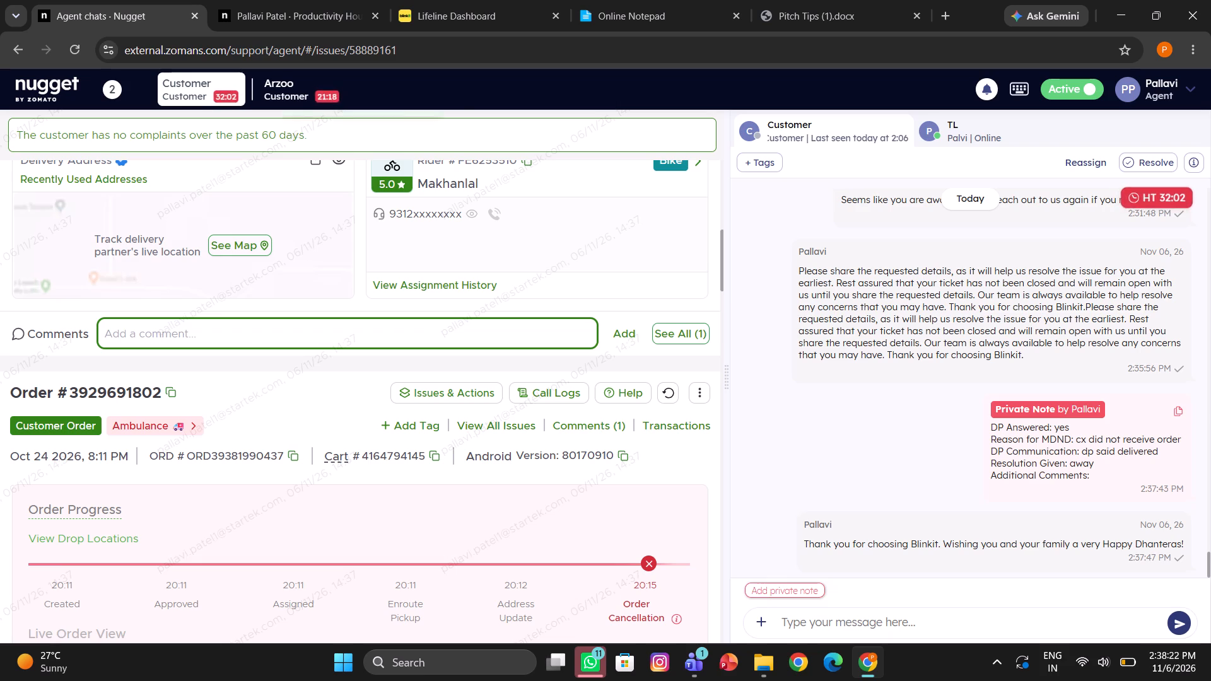
Open Arzoo's chat to check the new message.
scroll(944, 554, down, 1)
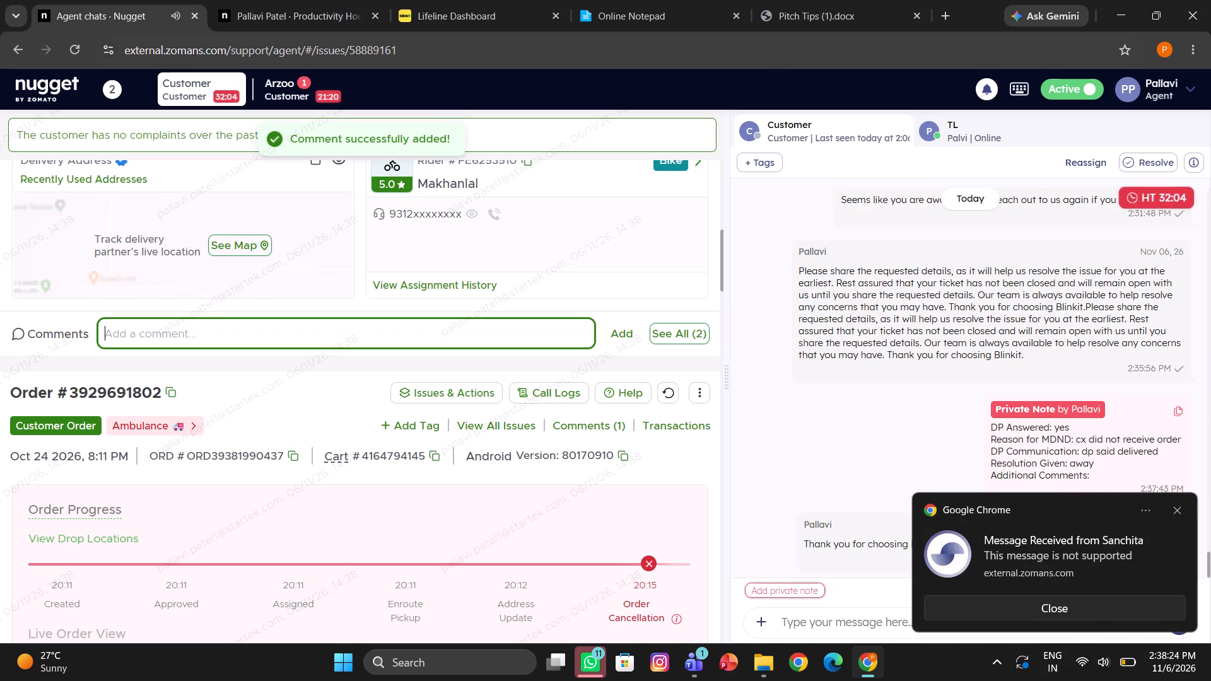
click(323, 87)
scroll(920, 282, down, 2)
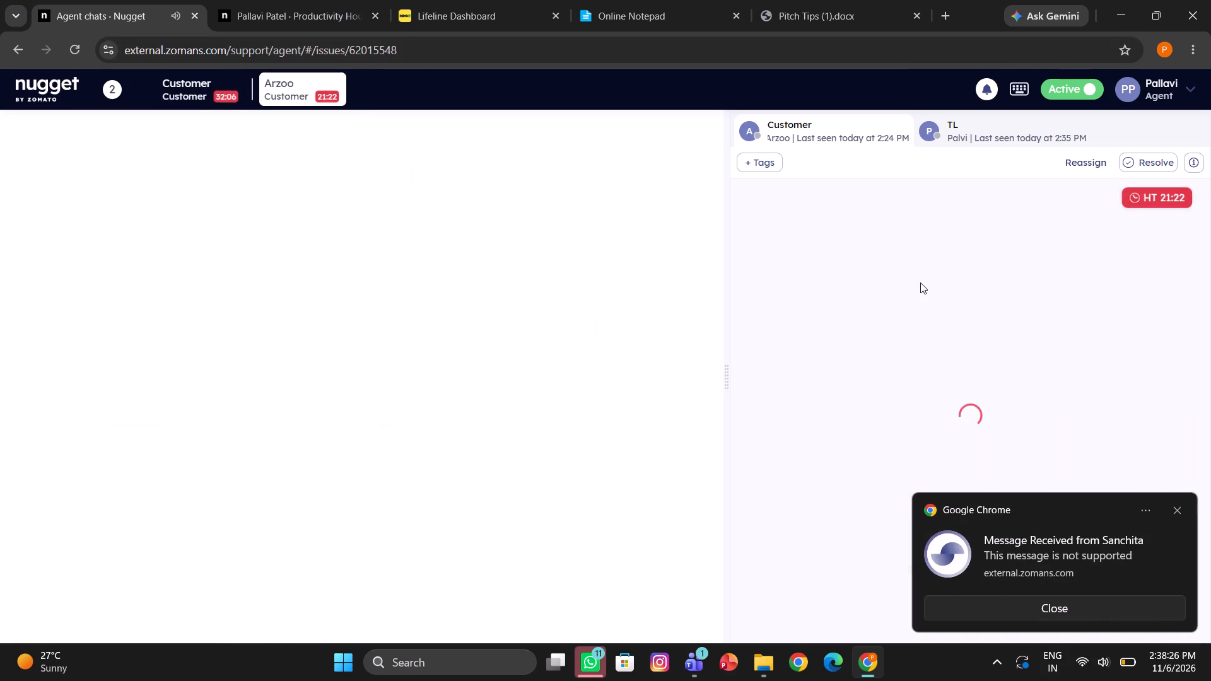
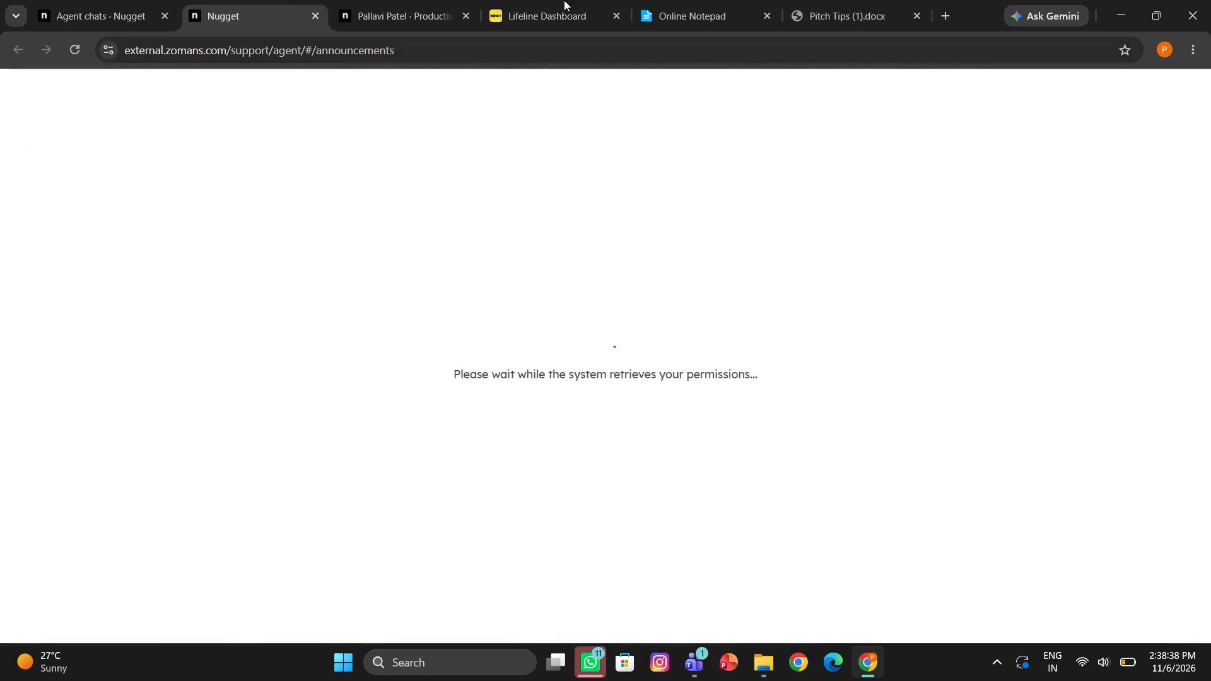
Close the announcements page, open the productivity hours page and return to Arzoo's chat.
click(317, 16)
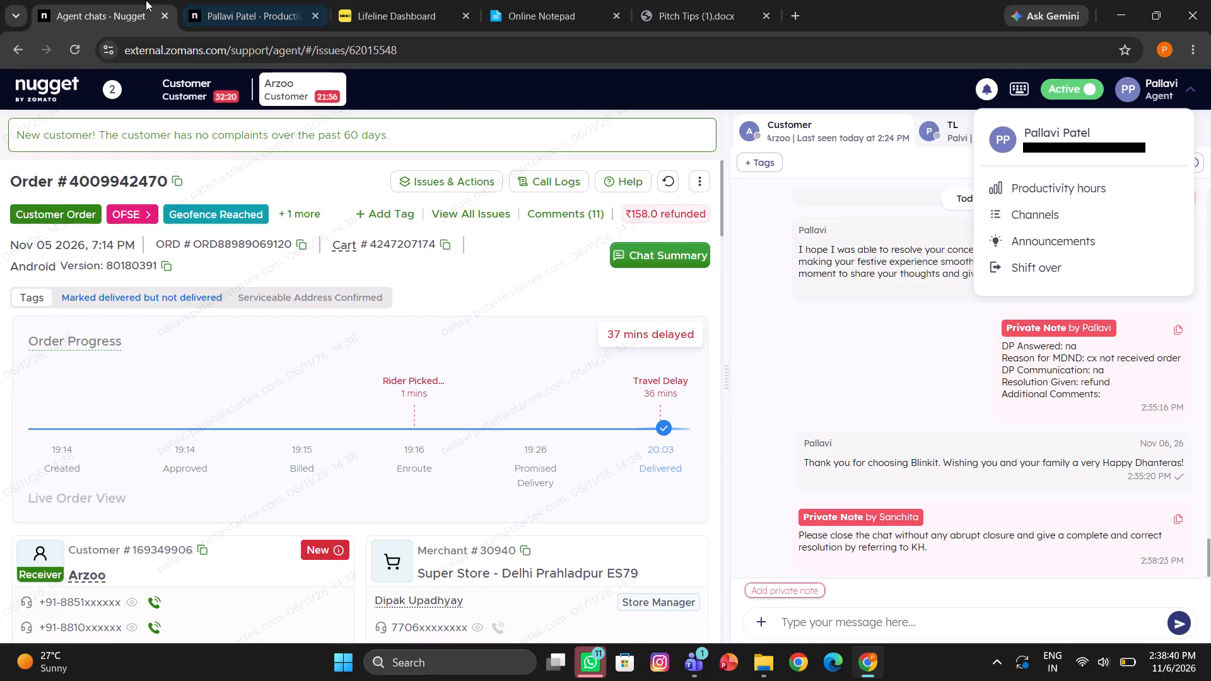
click(1069, 189)
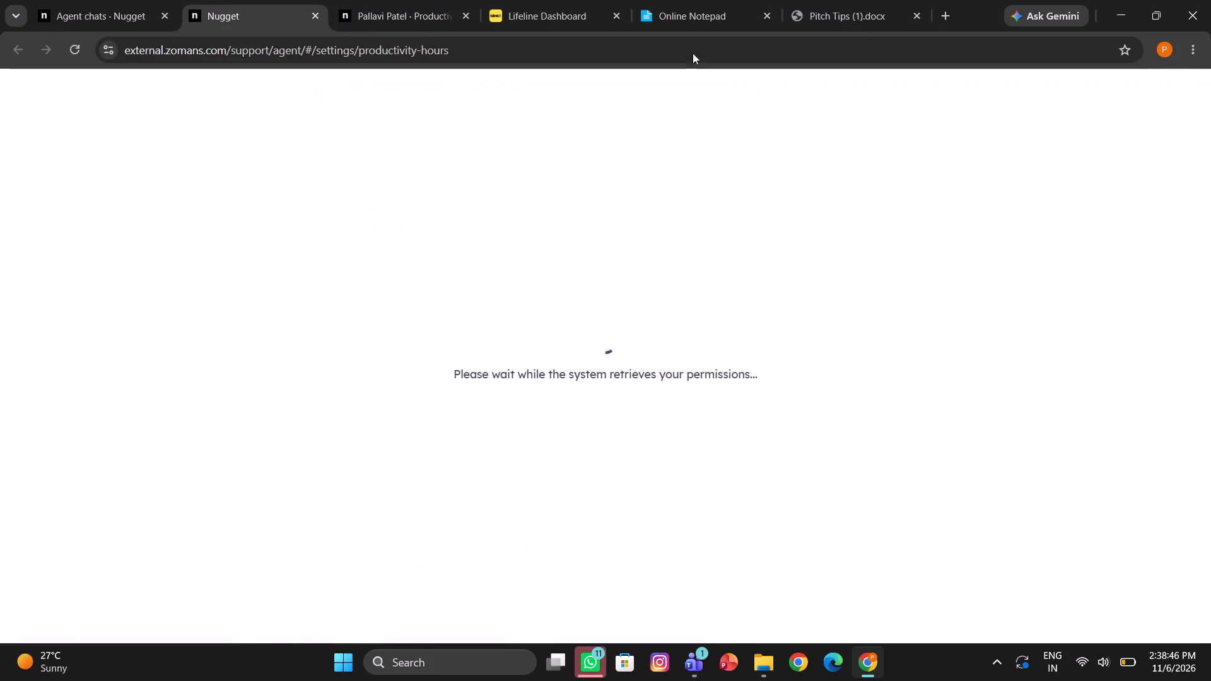
click(133, 4)
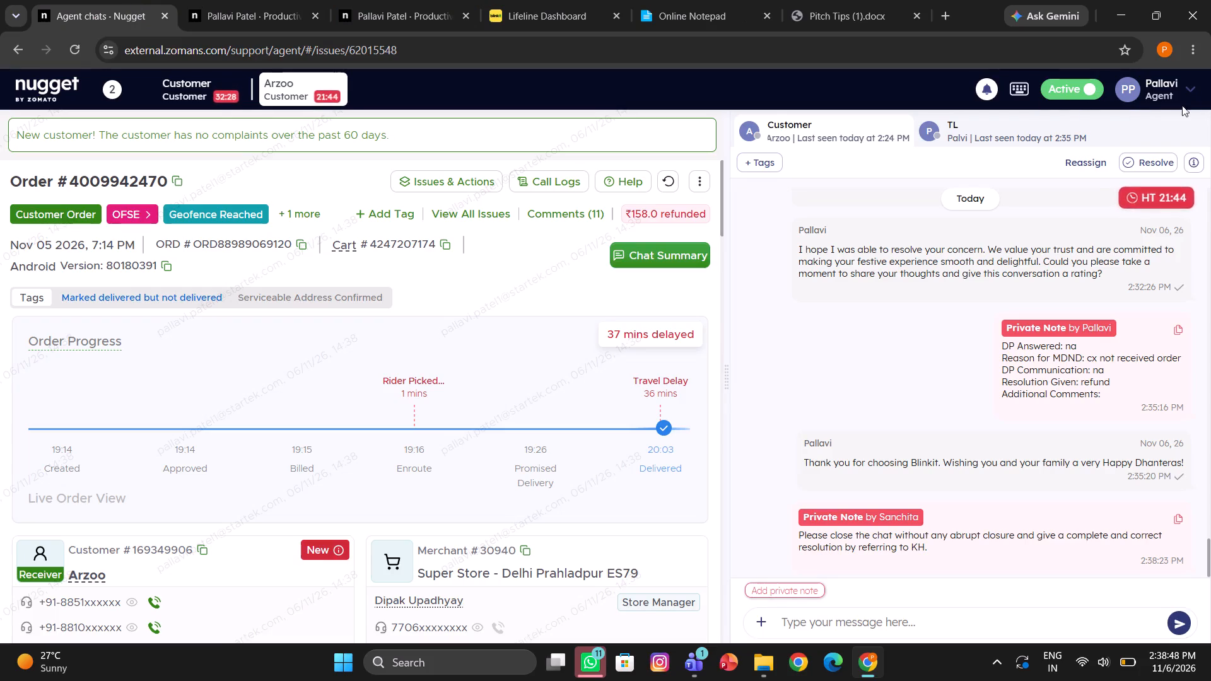
Mark the agent shift as over and submit the confirmation.
click(1132, 100)
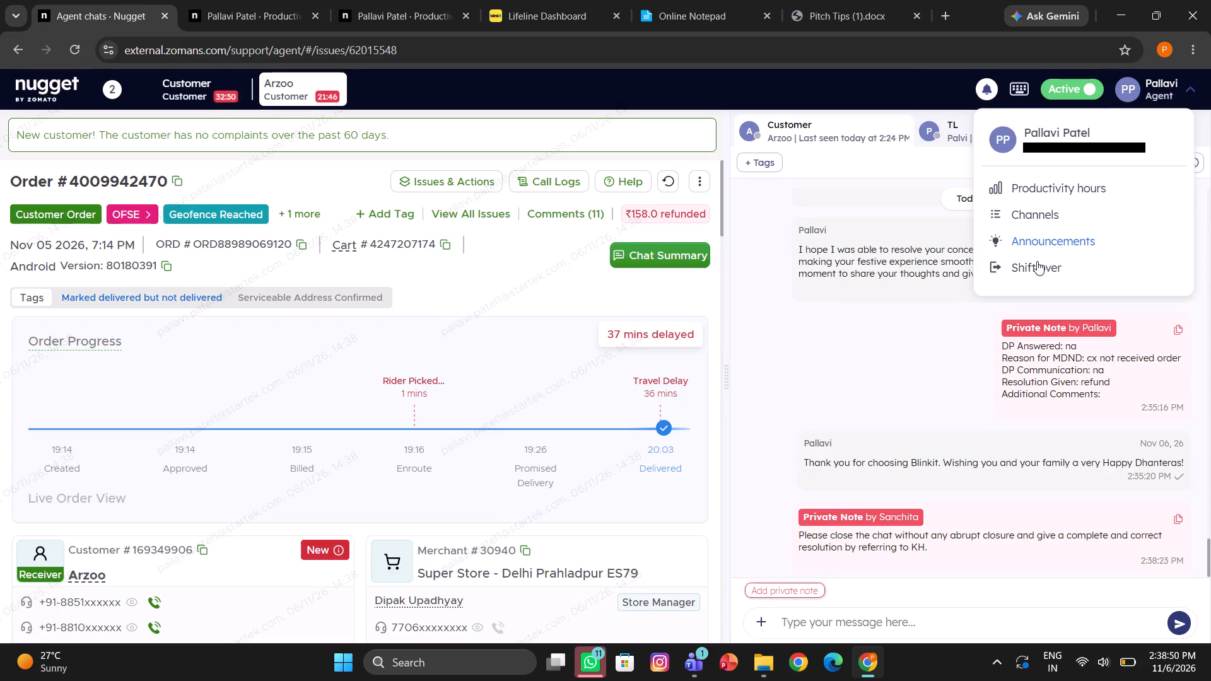
click(1036, 261)
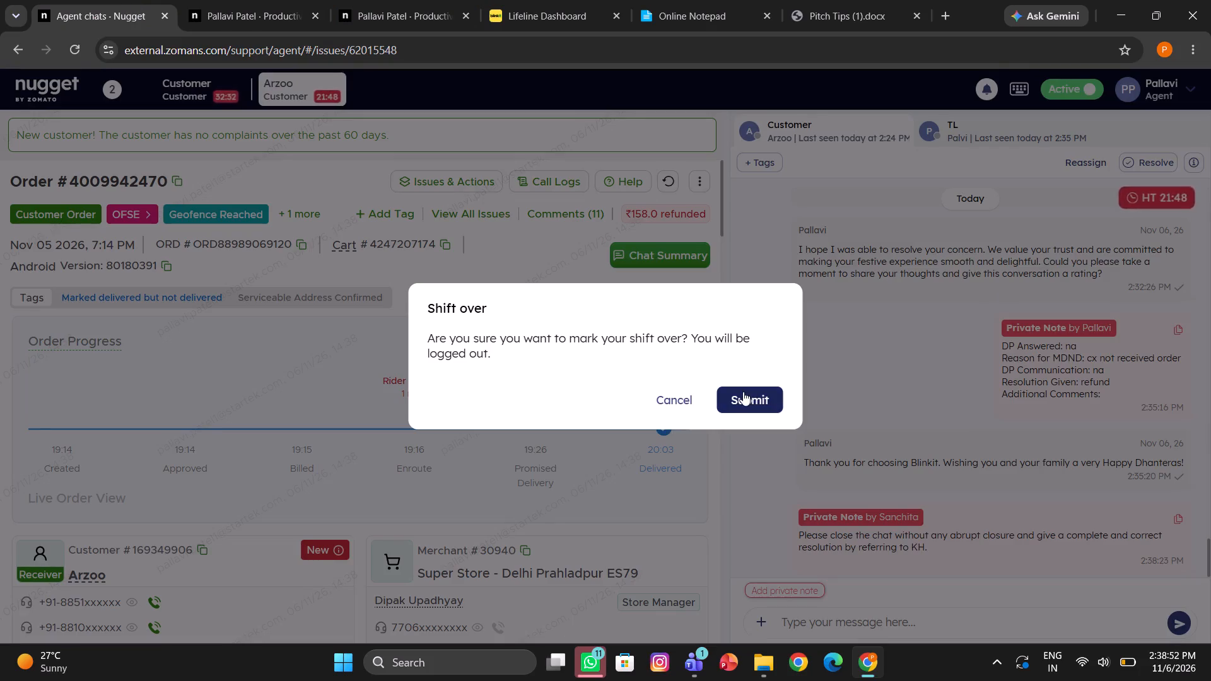
click(743, 392)
click(743, 392)
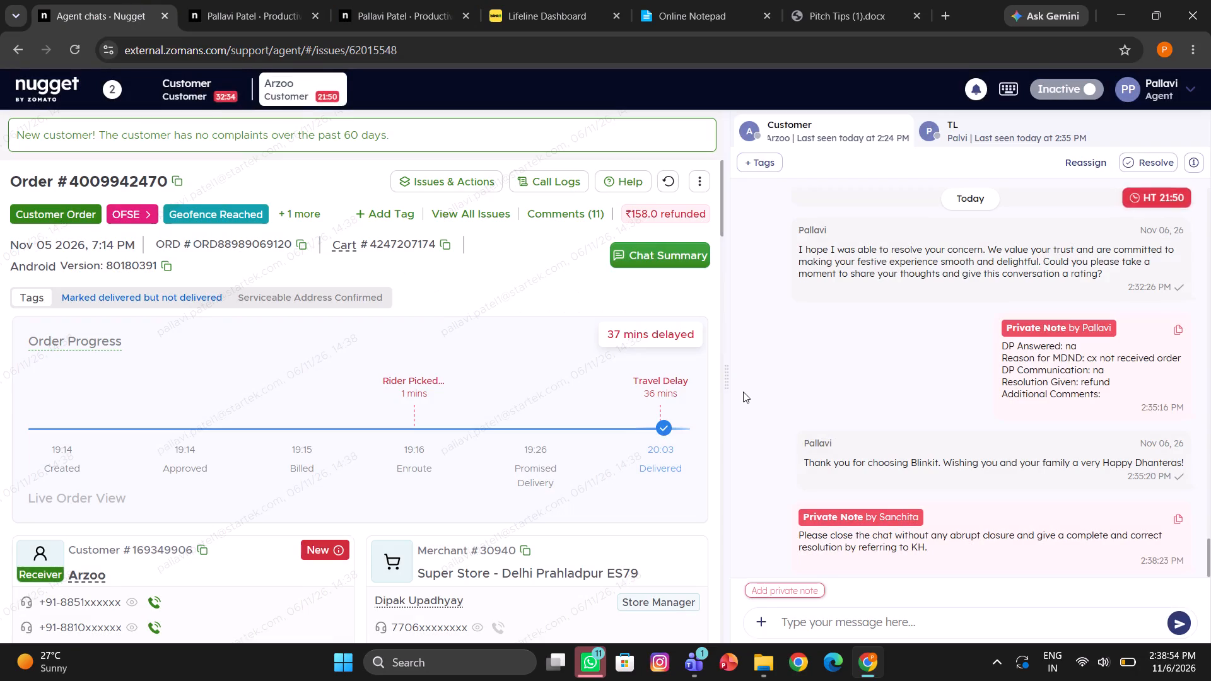
Resolve Arzoo's chat with the disposition tag "MDND – Resolved".
click(1152, 157)
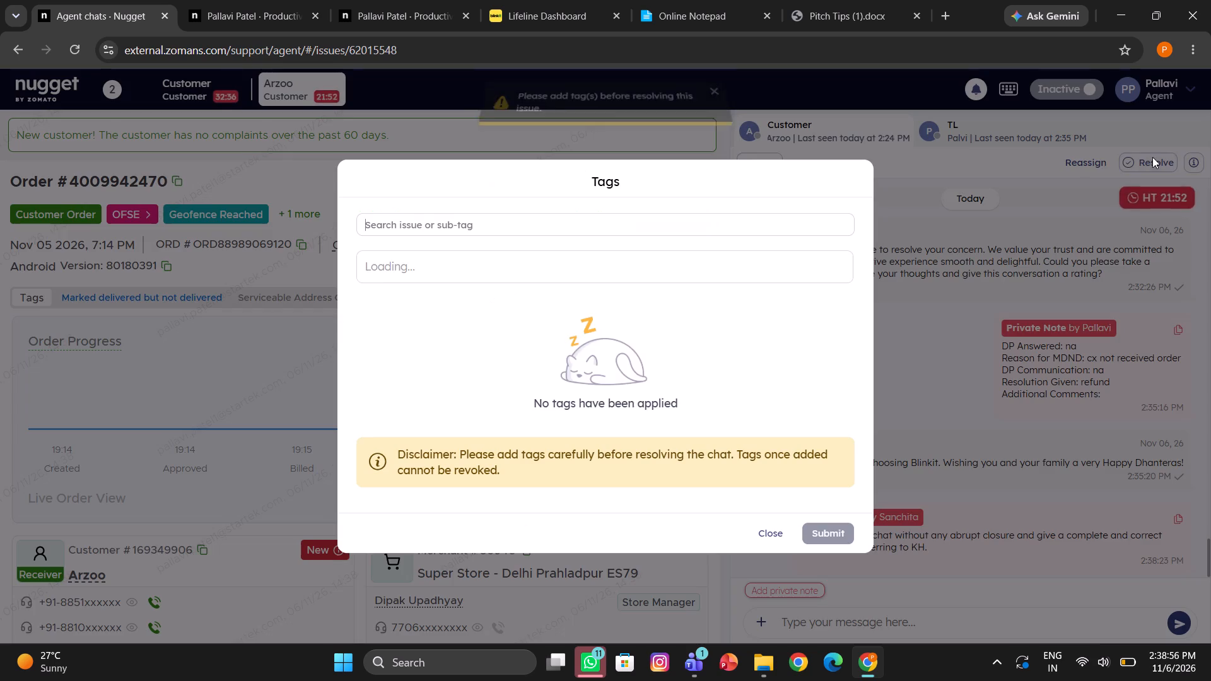
text(mdnd)
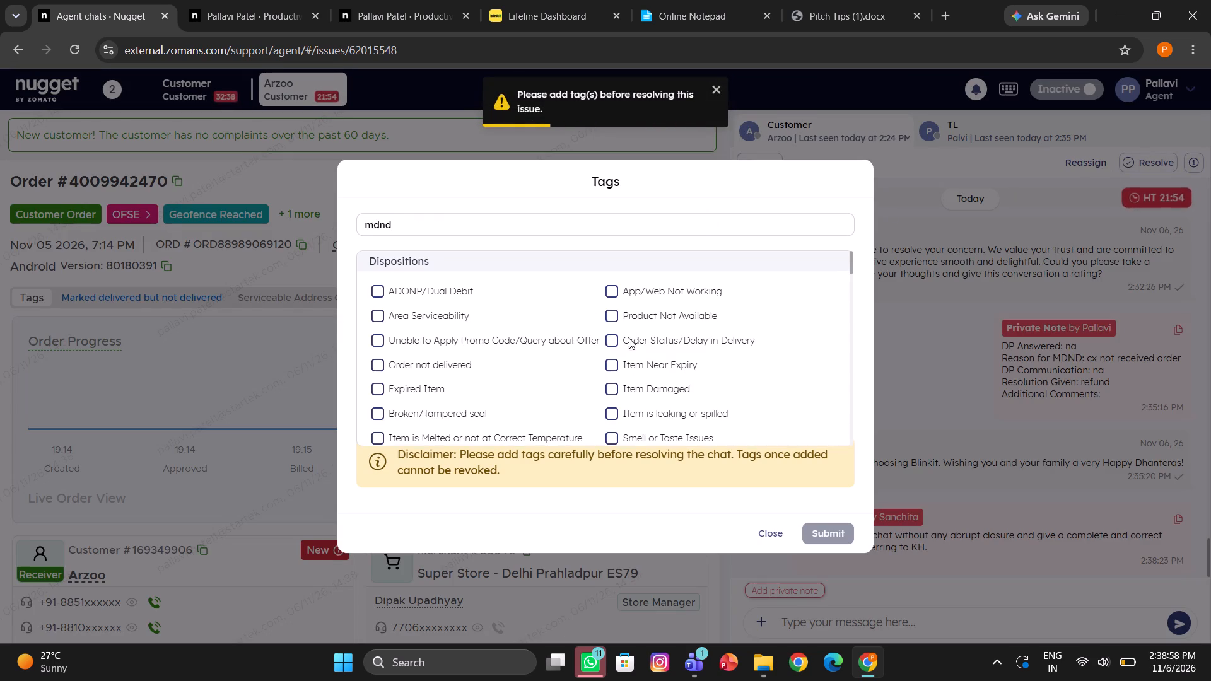
click(420, 315)
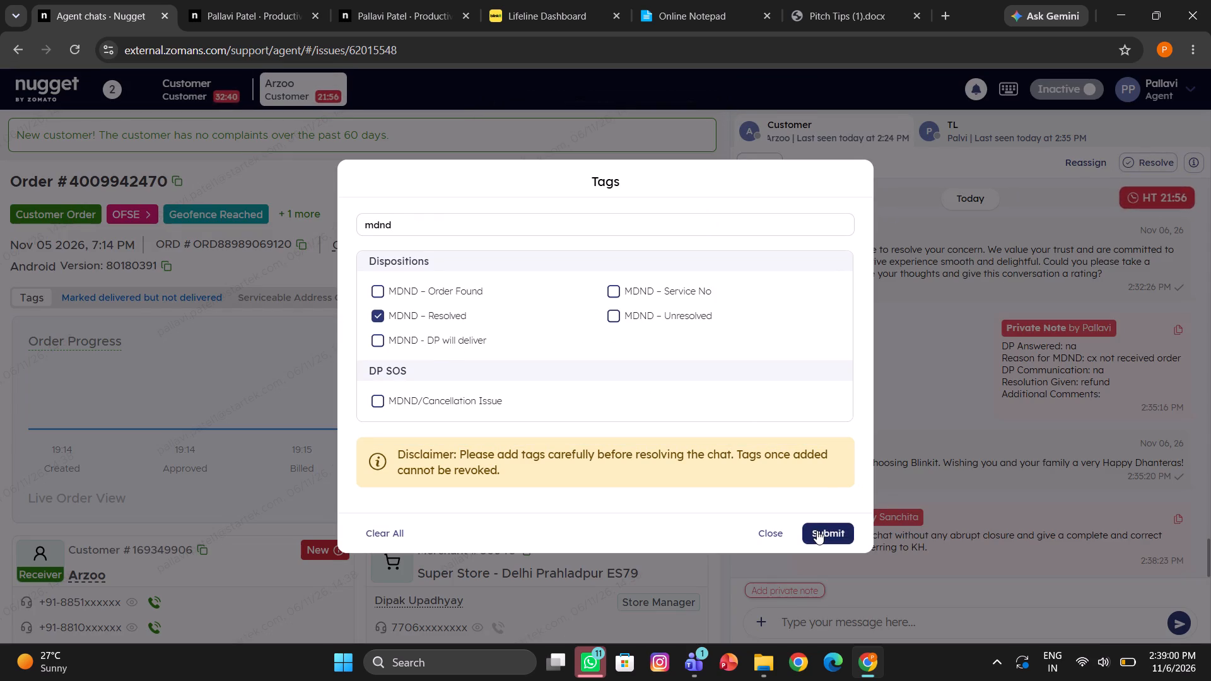
click(817, 530)
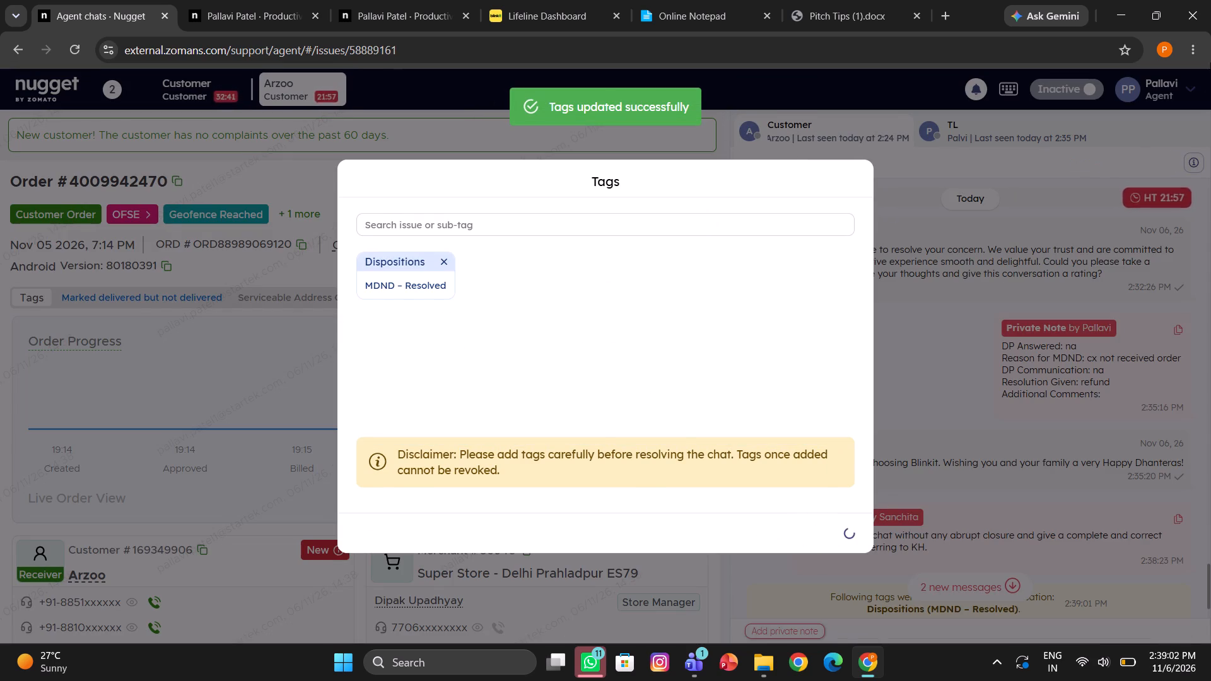
click(1174, 106)
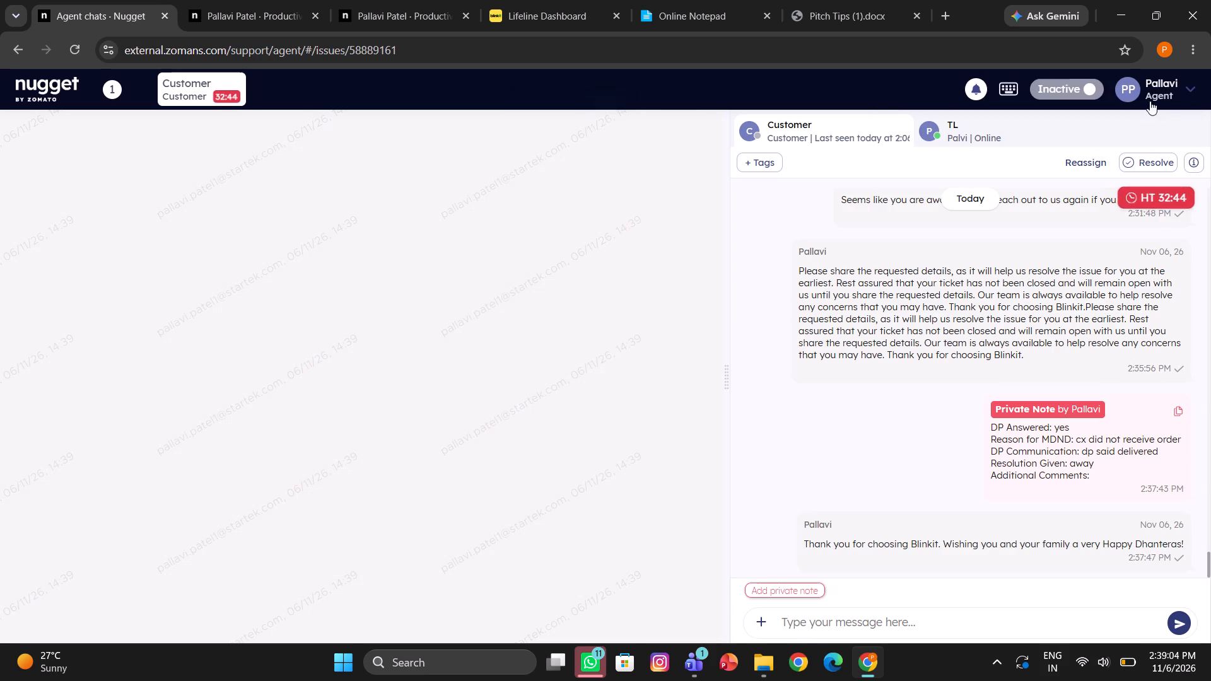
Resolve the remaining customer chat for the Nov 06 order with the disposition tag "MDND – Resolved".
click(1152, 161)
text(mdnd)
click(407, 311)
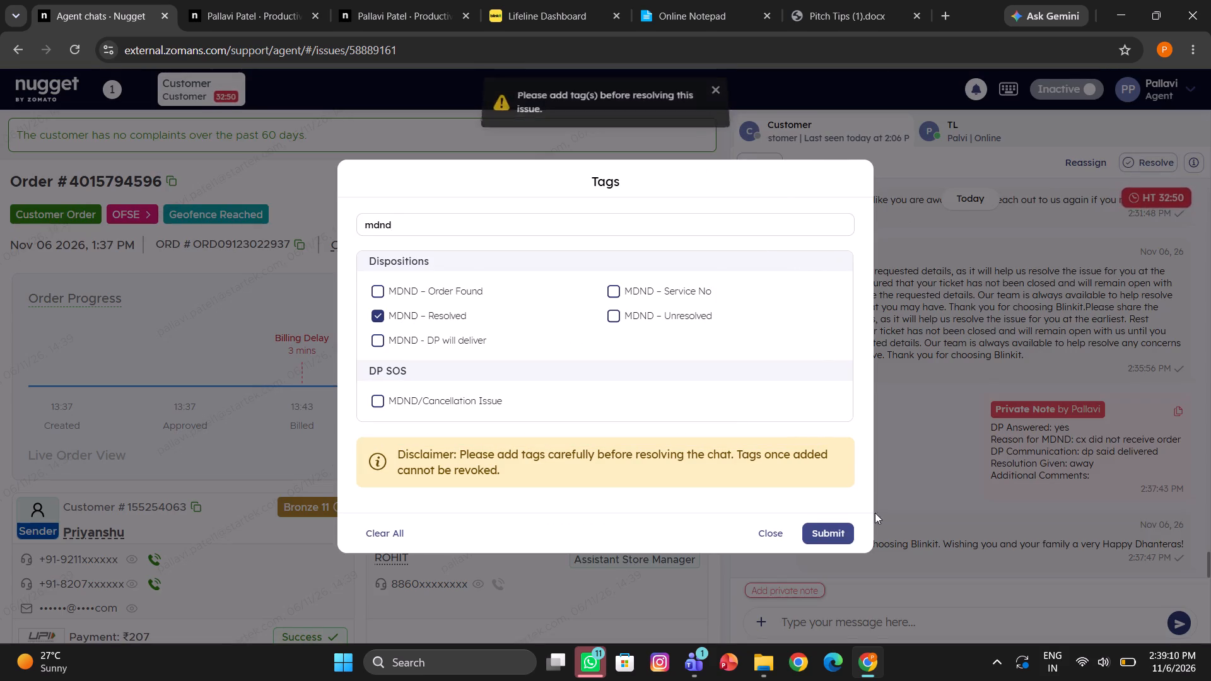
click(832, 528)
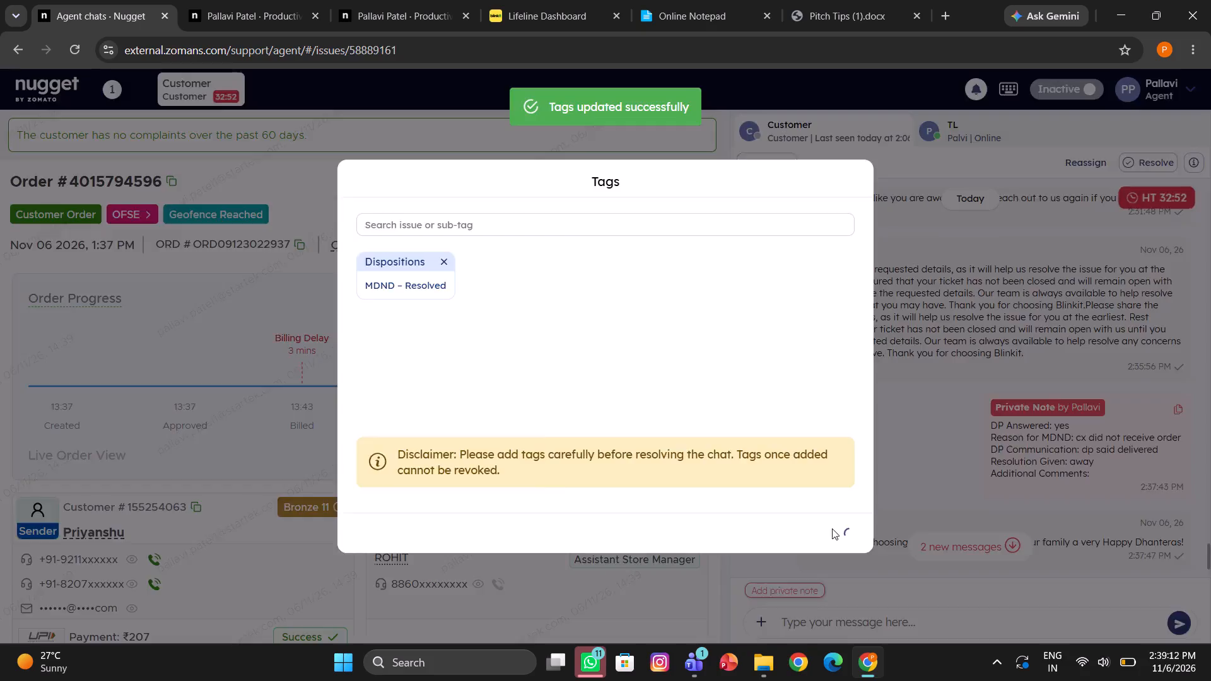
click(1179, 105)
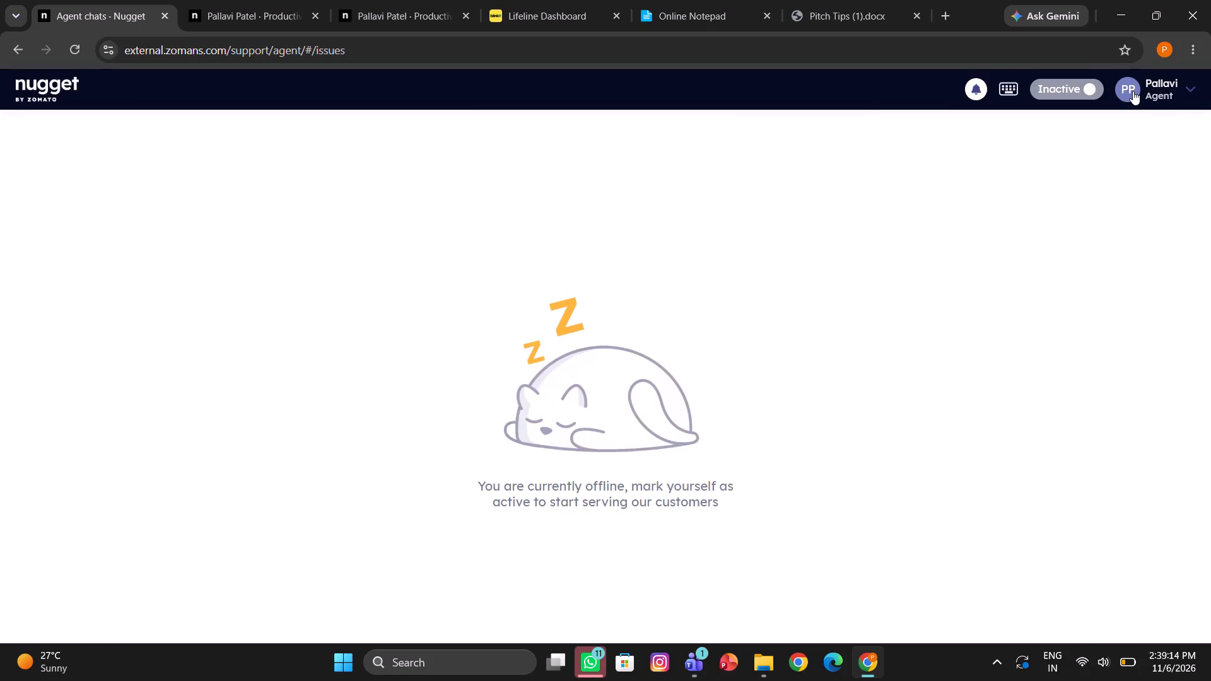
Open the agent's productivity hours page to check today's figures.
click(1133, 91)
click(1058, 183)
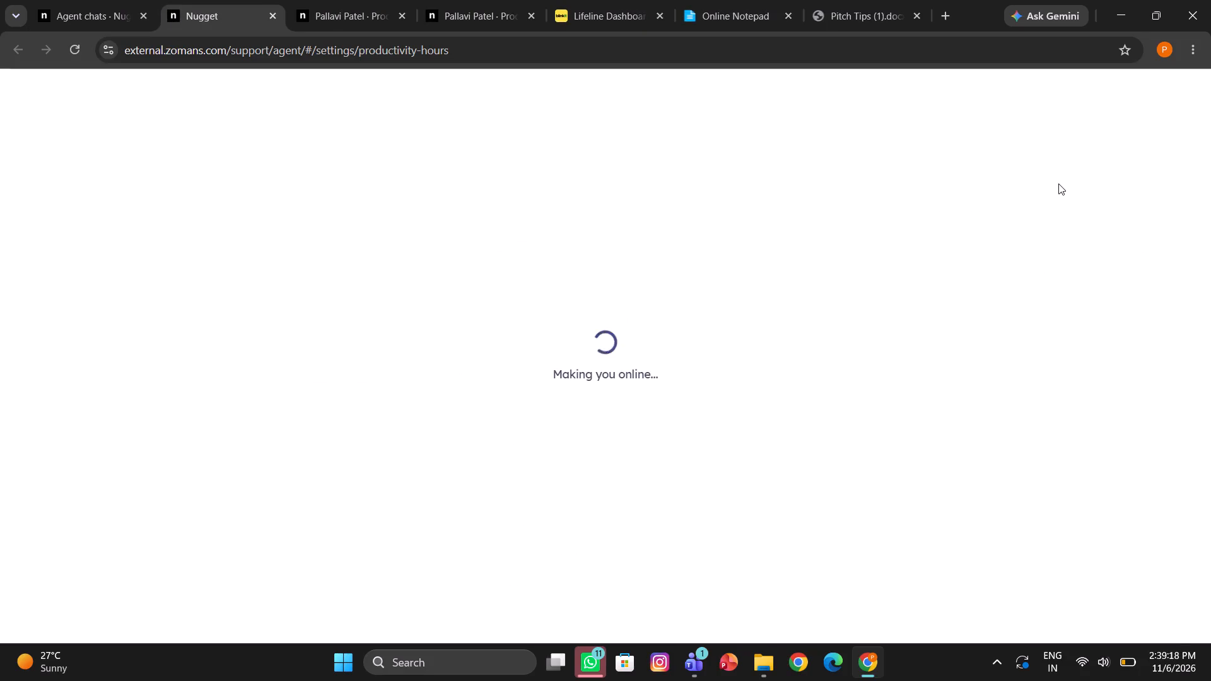
Close the browser window.
click(1210, 0)
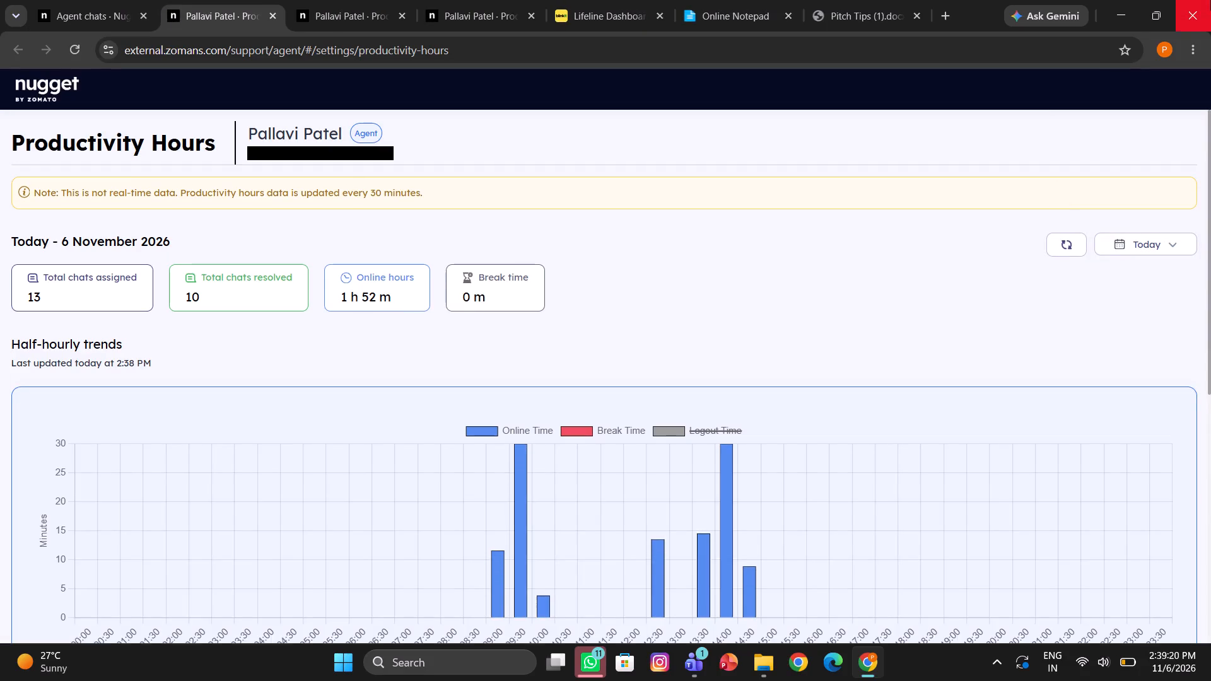
click(1210, 0)
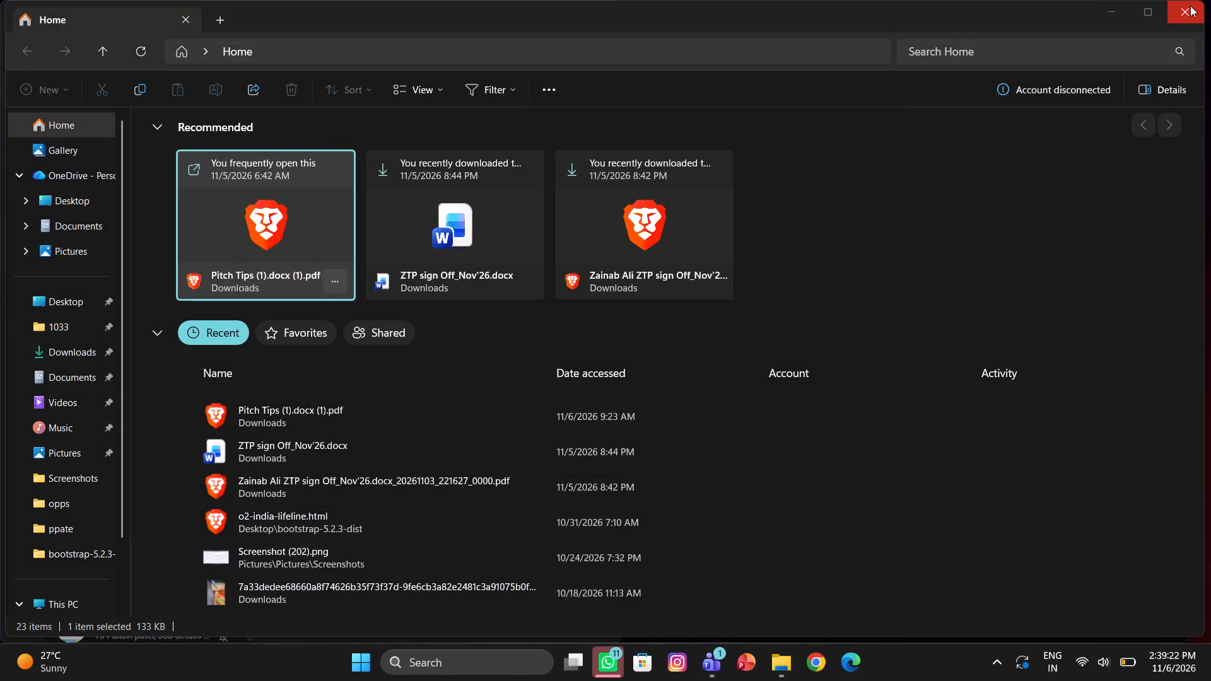